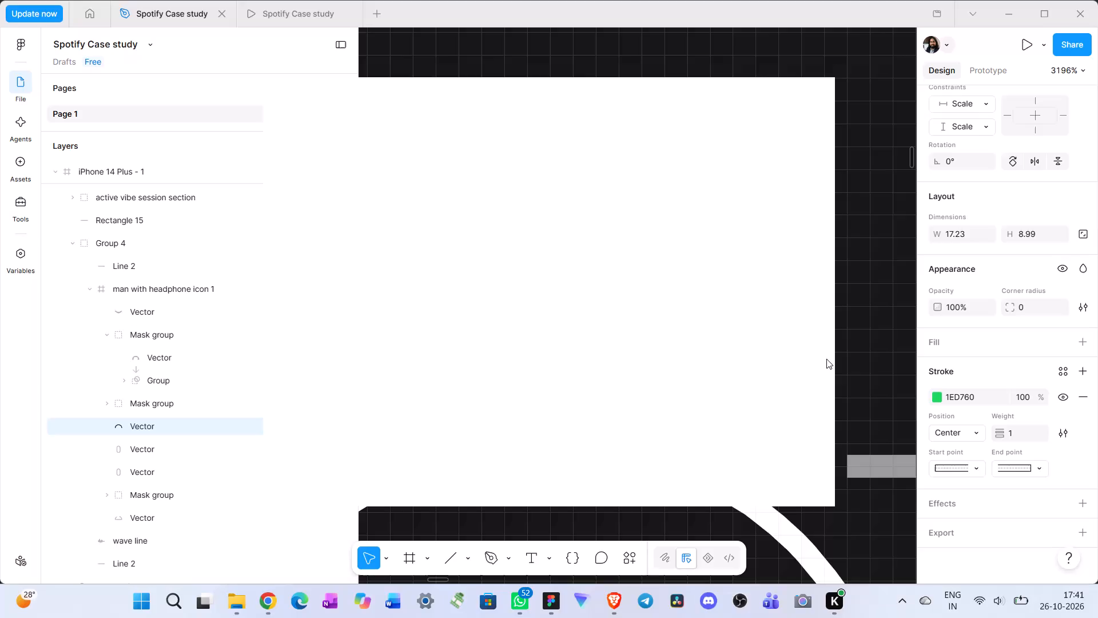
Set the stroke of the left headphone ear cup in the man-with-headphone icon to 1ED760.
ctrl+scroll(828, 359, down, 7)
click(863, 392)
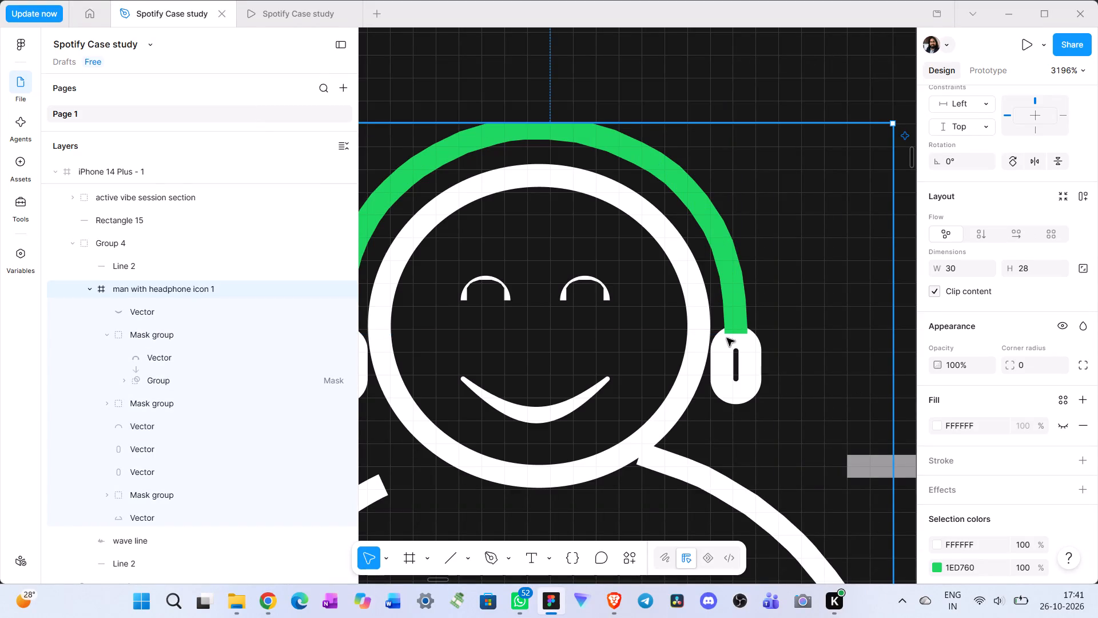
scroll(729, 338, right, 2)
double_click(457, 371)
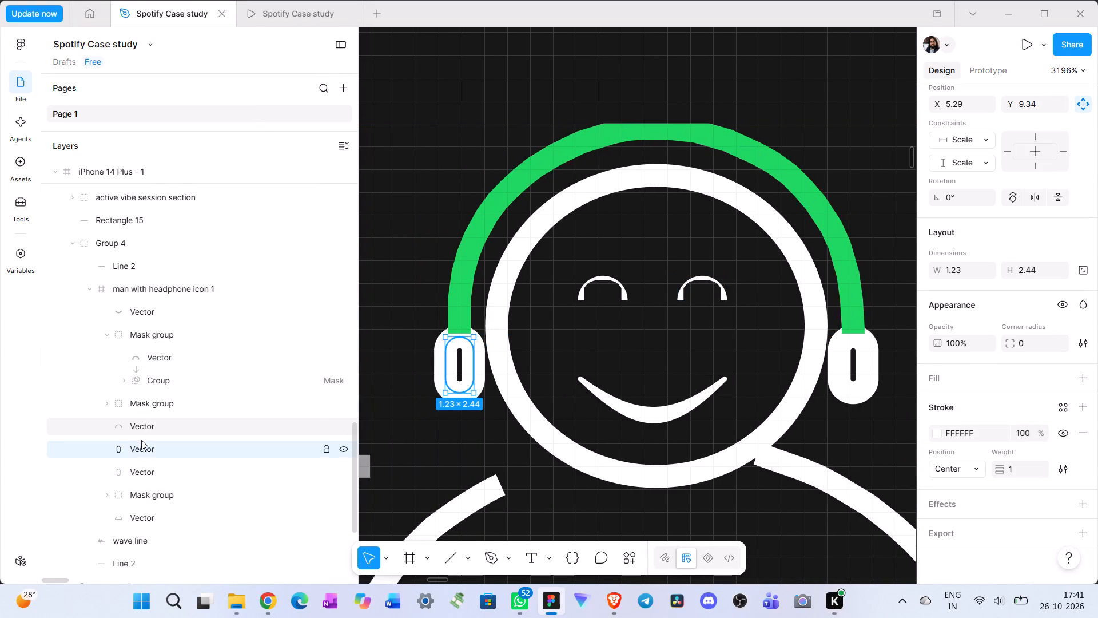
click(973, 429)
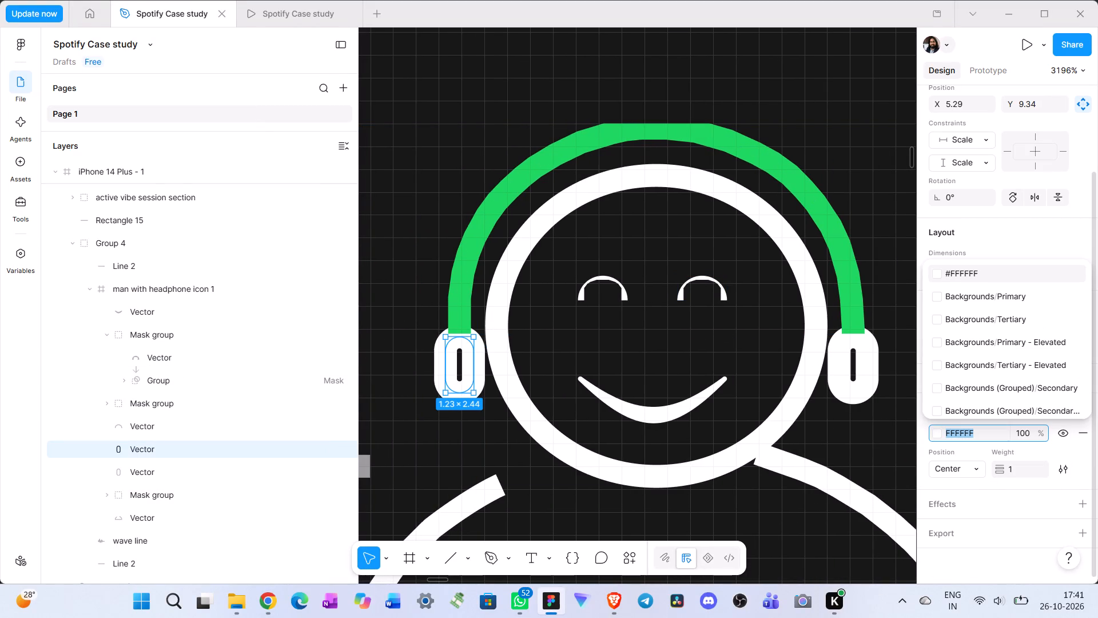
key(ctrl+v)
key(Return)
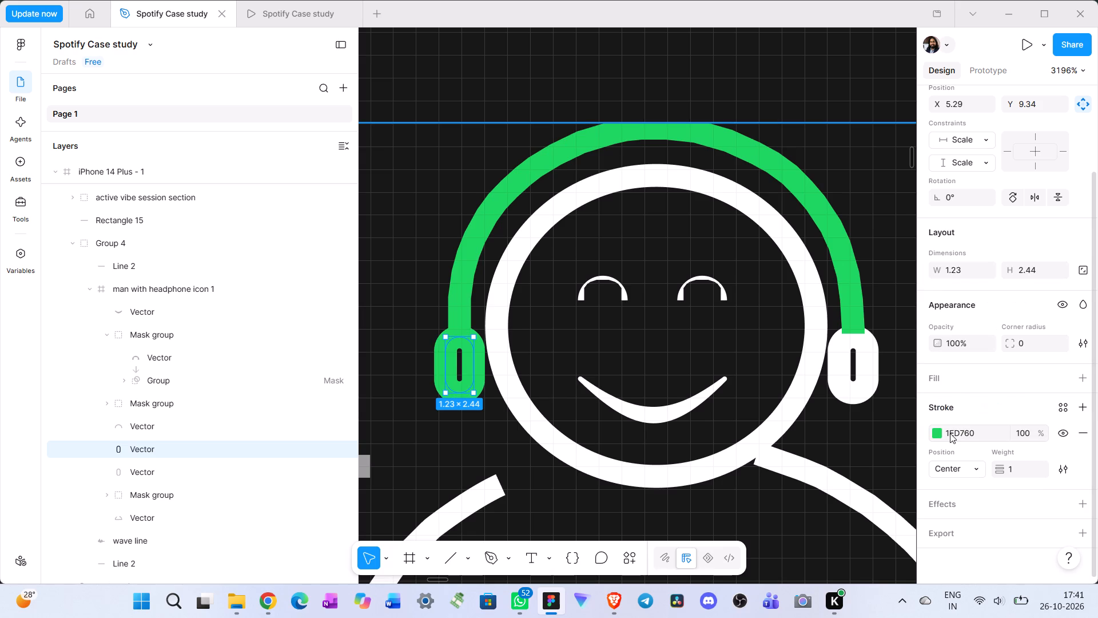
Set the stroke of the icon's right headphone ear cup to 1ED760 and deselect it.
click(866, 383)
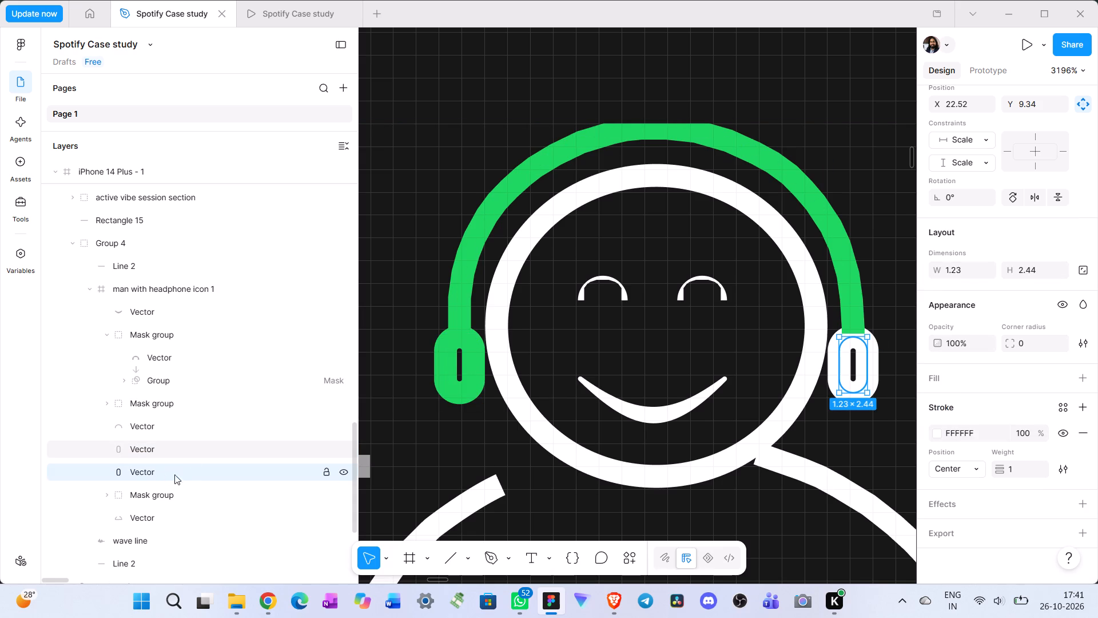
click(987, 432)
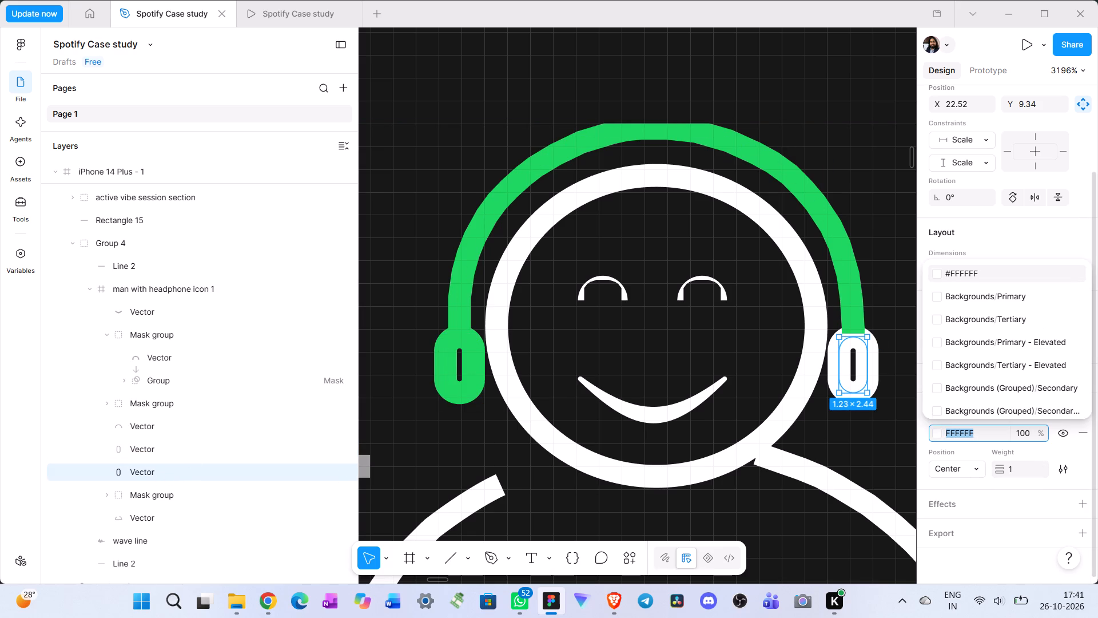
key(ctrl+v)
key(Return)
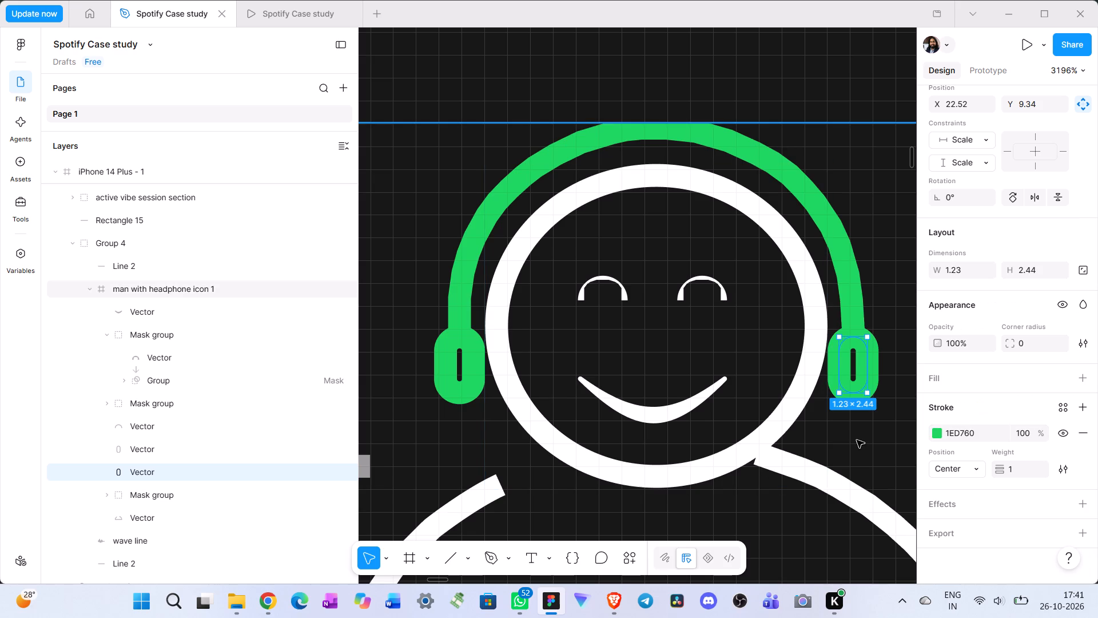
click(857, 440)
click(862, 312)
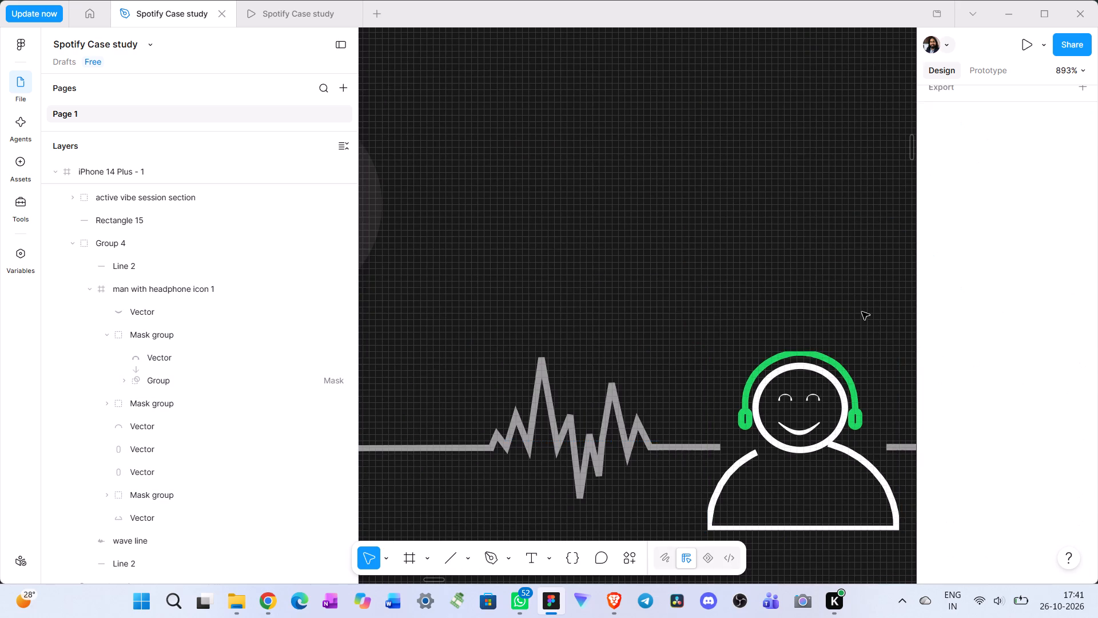
Undo the green recolouring of both ear cups and the headband on the man-with-headphone icon.
scroll(863, 320, left, 1)
scroll(870, 460, down, 1)
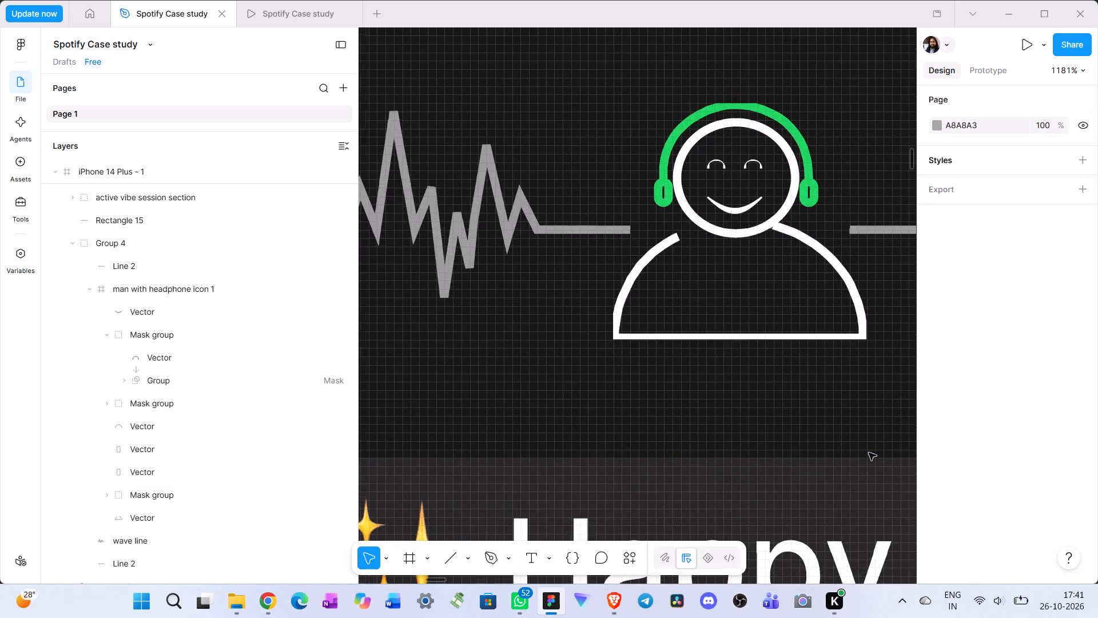
scroll(866, 445, up, 1)
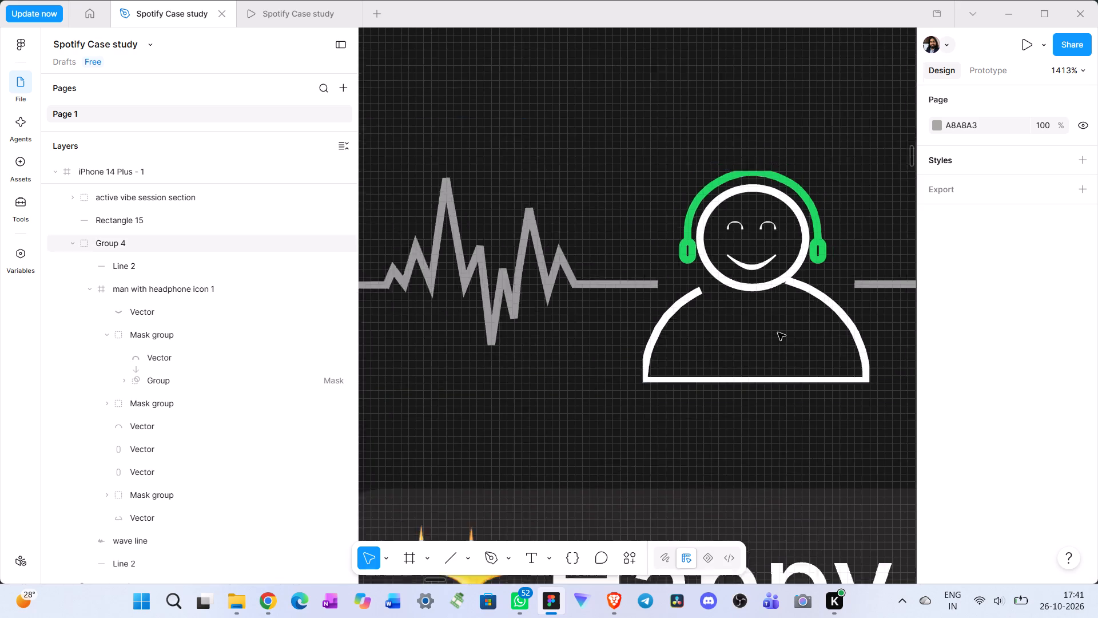
scroll(778, 332, right, 1)
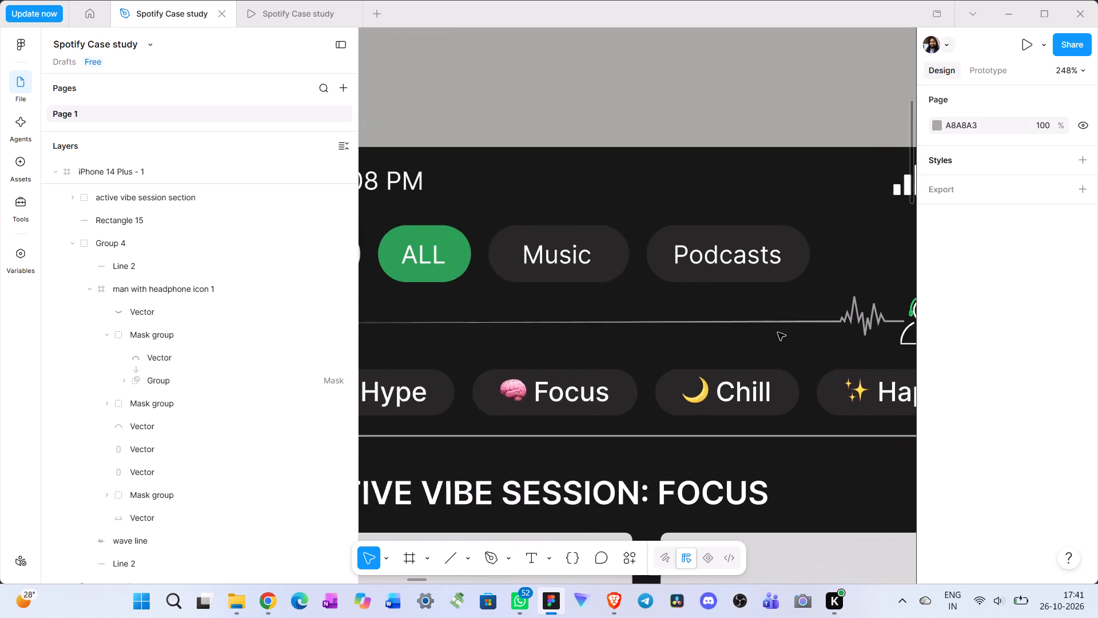
scroll(778, 332, right, 1)
scroll(778, 332, left, 1)
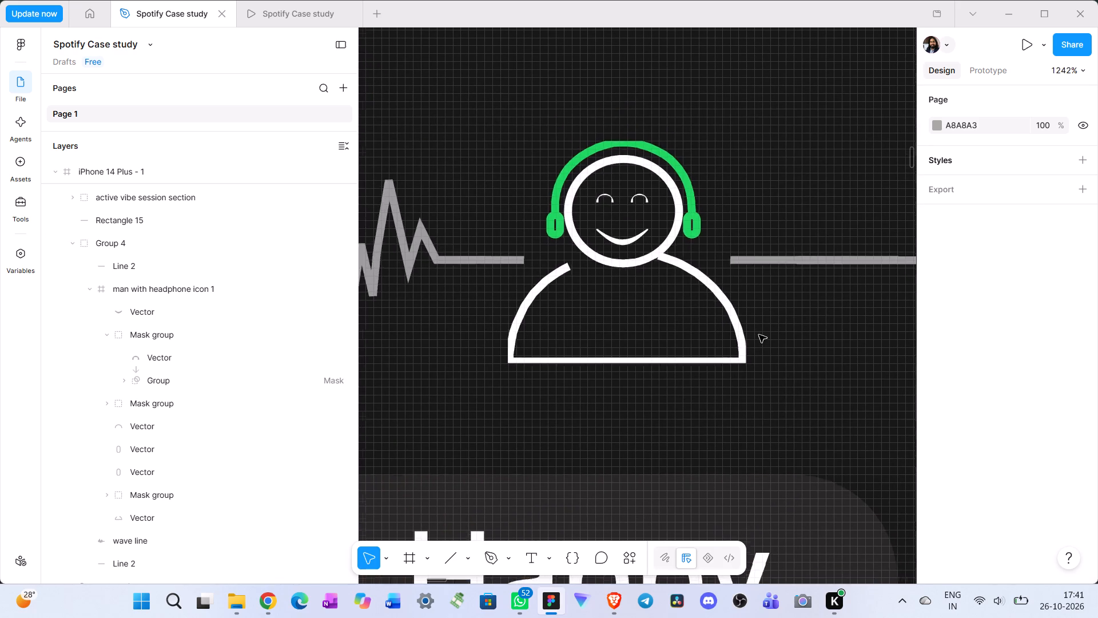
key(ctrl+z)
key(ctrl+z)
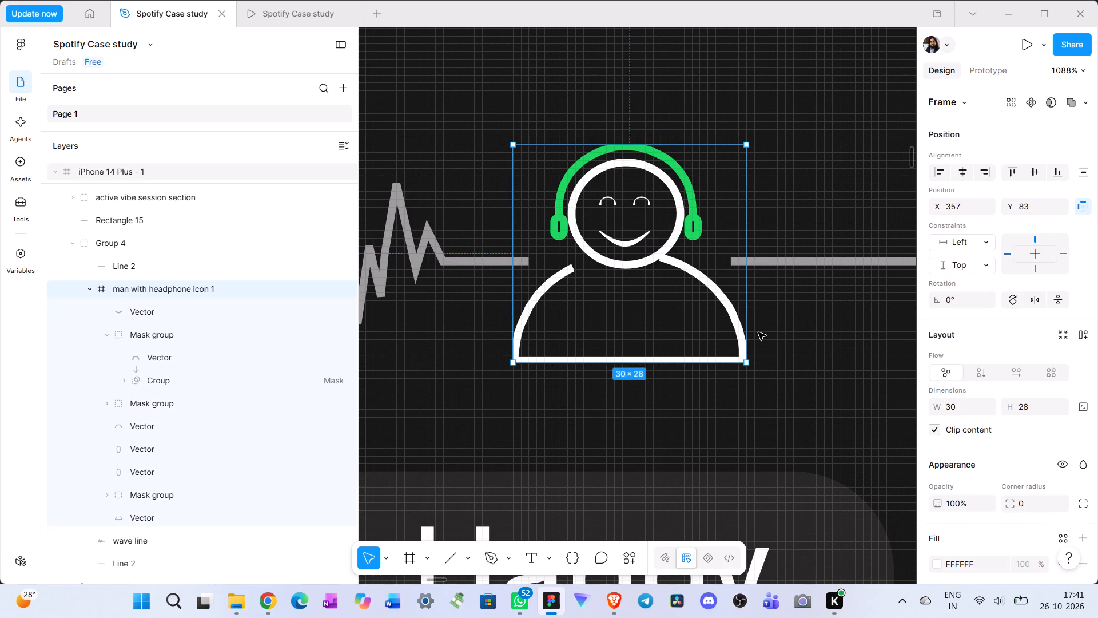
key(ctrl+z)
key(ctrl+z)
key(ctrl+z)
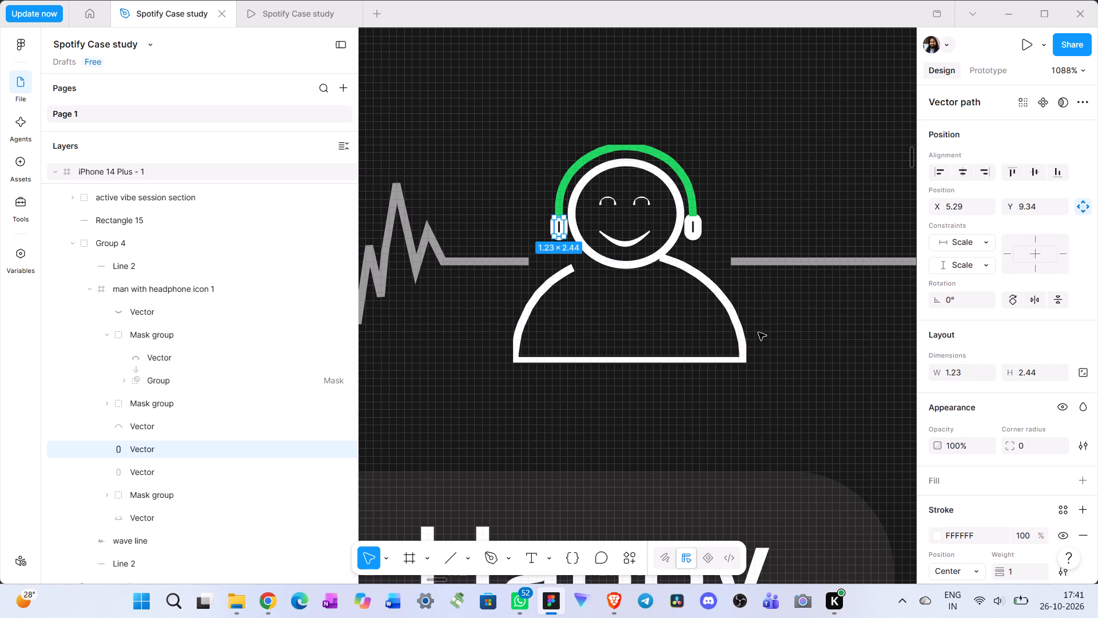
key(ctrl+z)
key(ctrl+z)
key(ctrl+z)
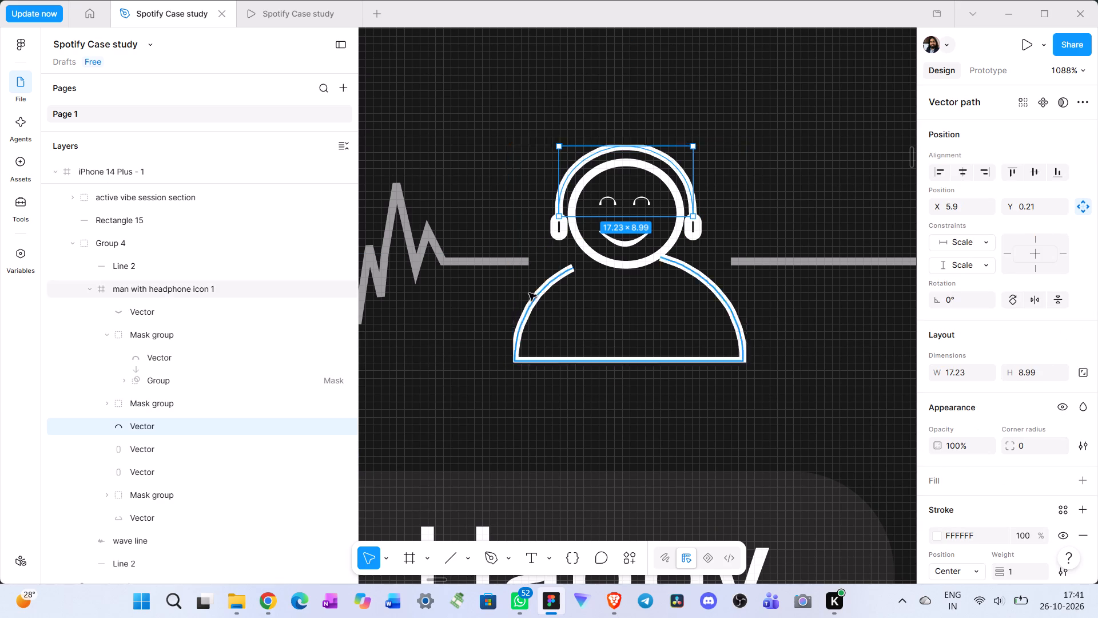
Set the stroke of the wave line beside the headphone icon to 1ED760.
scroll(479, 268, right, 3)
click(581, 277)
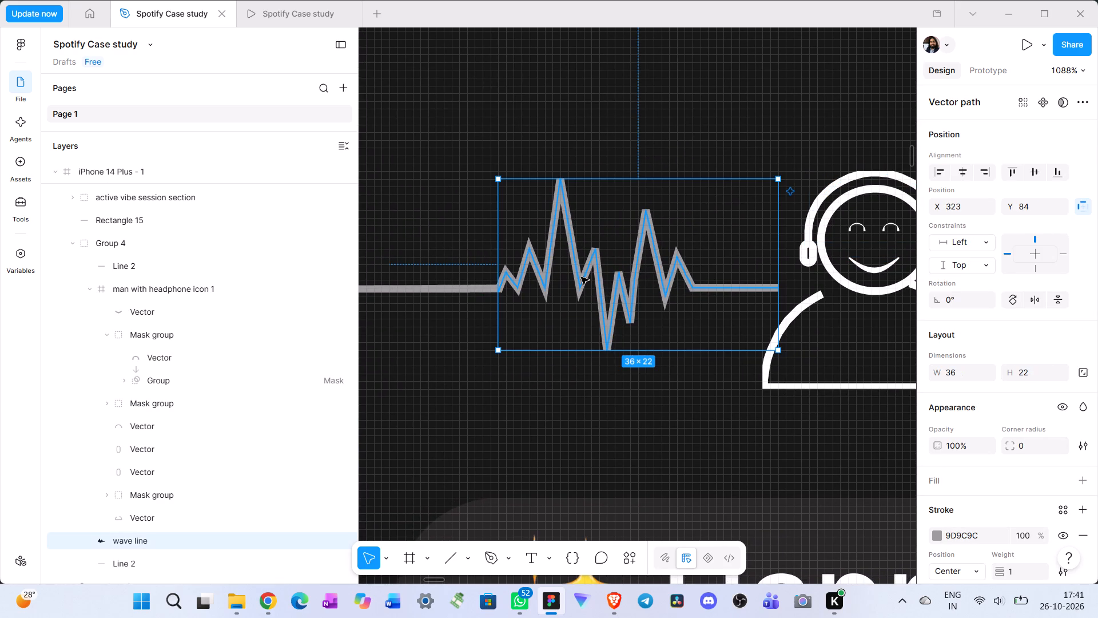
click(963, 534)
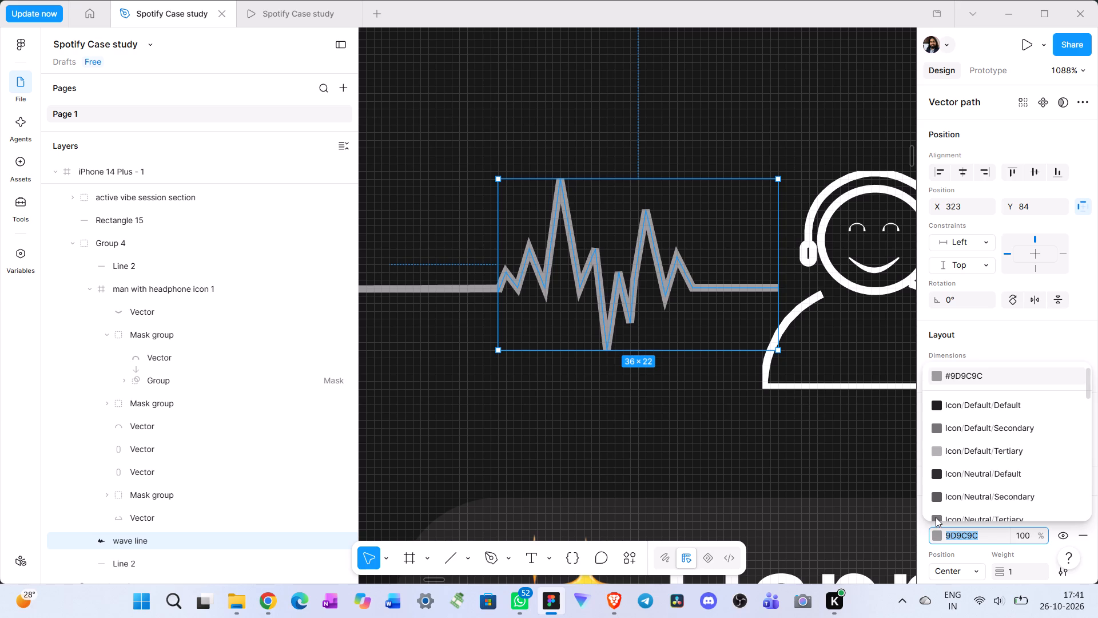
key(ctrl+v)
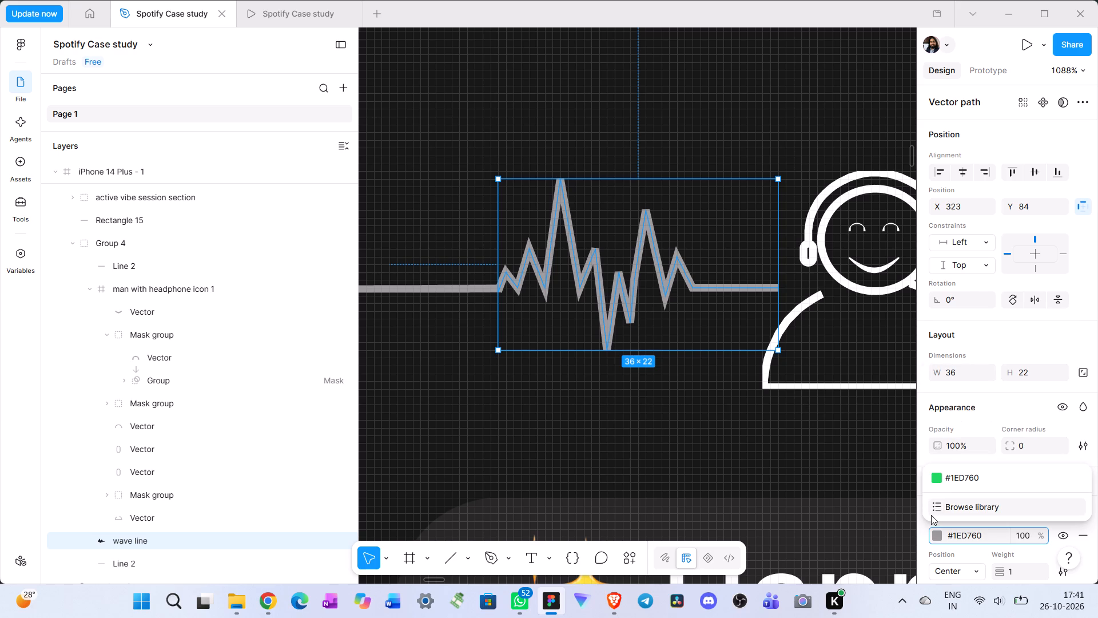
key(Return)
click(990, 537)
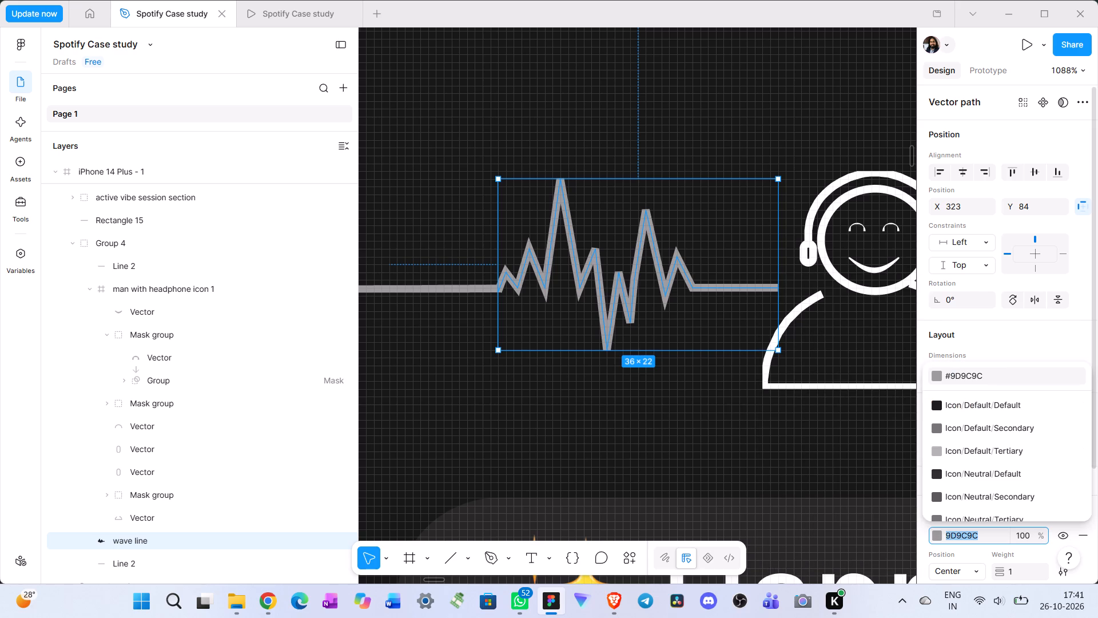
key(BackSpace)
key(ctrl+v)
key(Return)
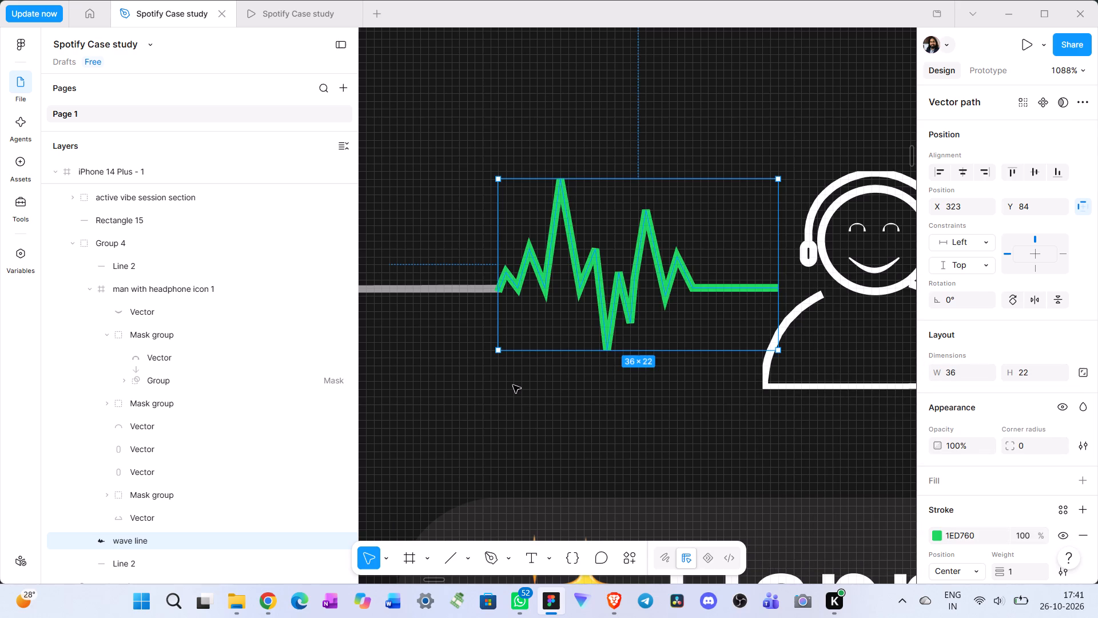
click(513, 385)
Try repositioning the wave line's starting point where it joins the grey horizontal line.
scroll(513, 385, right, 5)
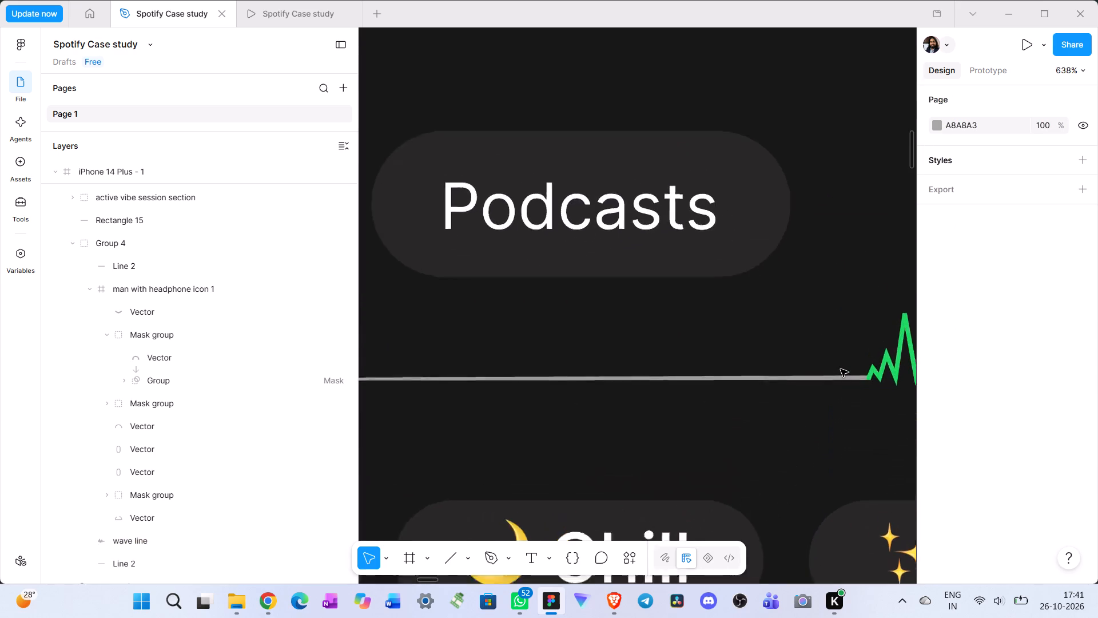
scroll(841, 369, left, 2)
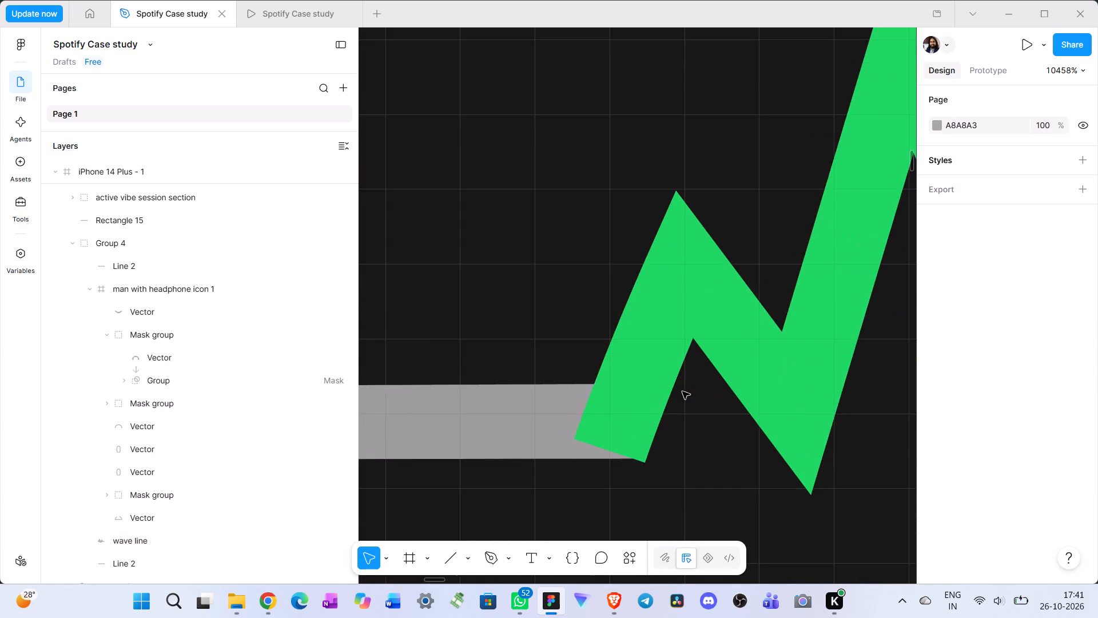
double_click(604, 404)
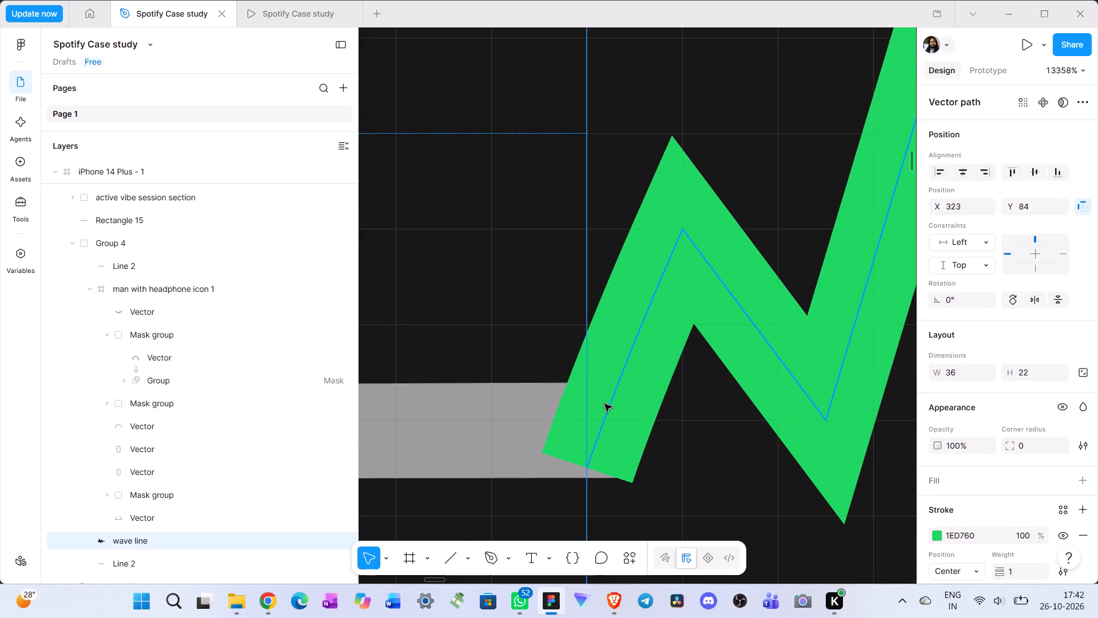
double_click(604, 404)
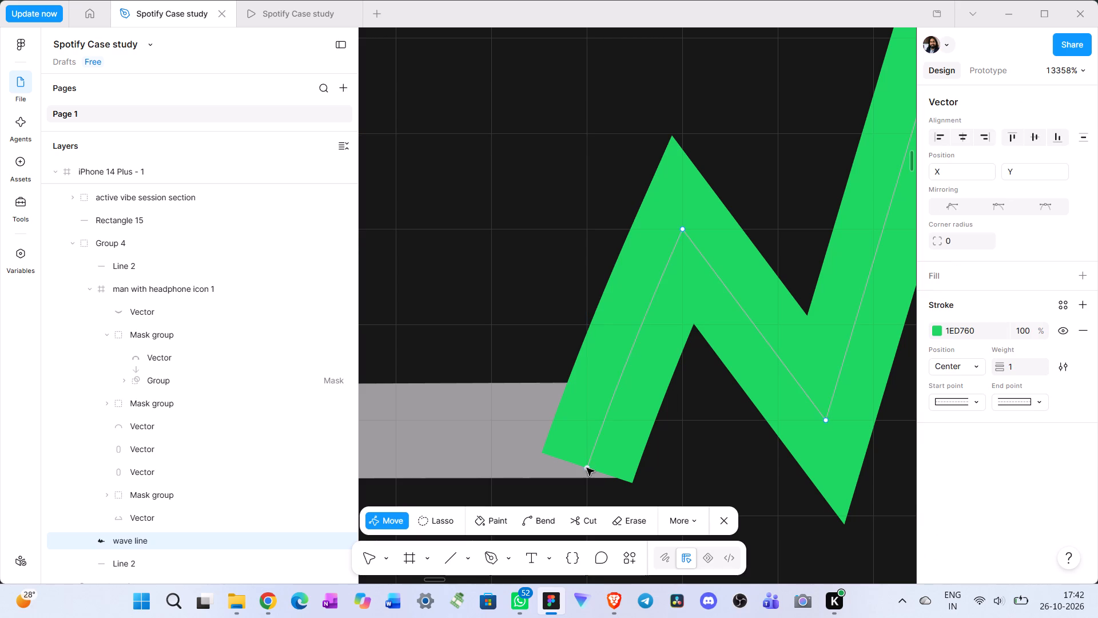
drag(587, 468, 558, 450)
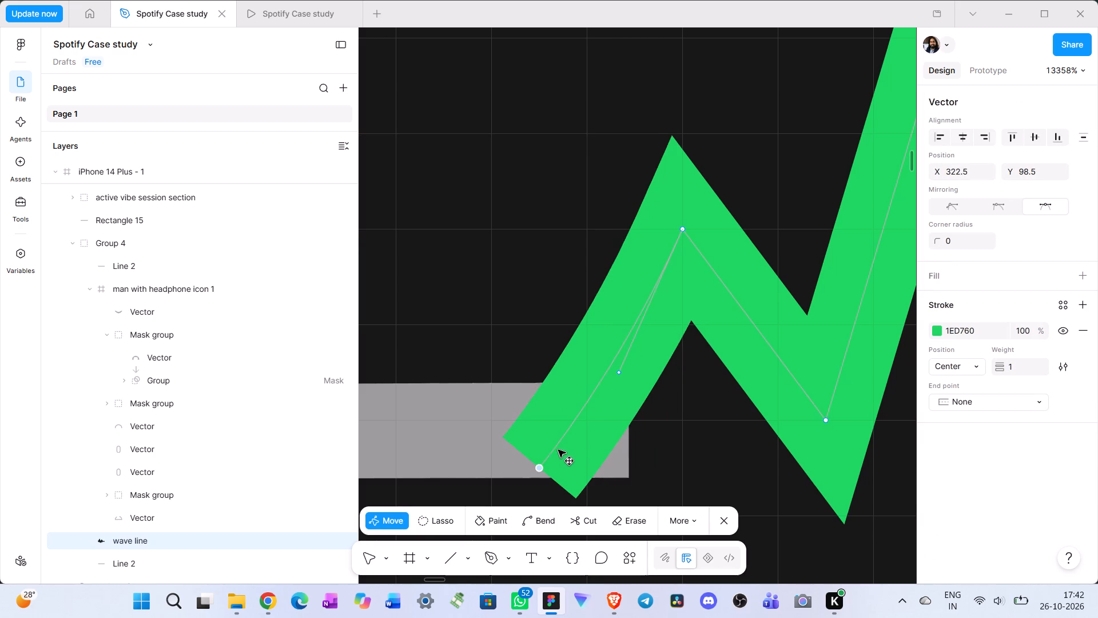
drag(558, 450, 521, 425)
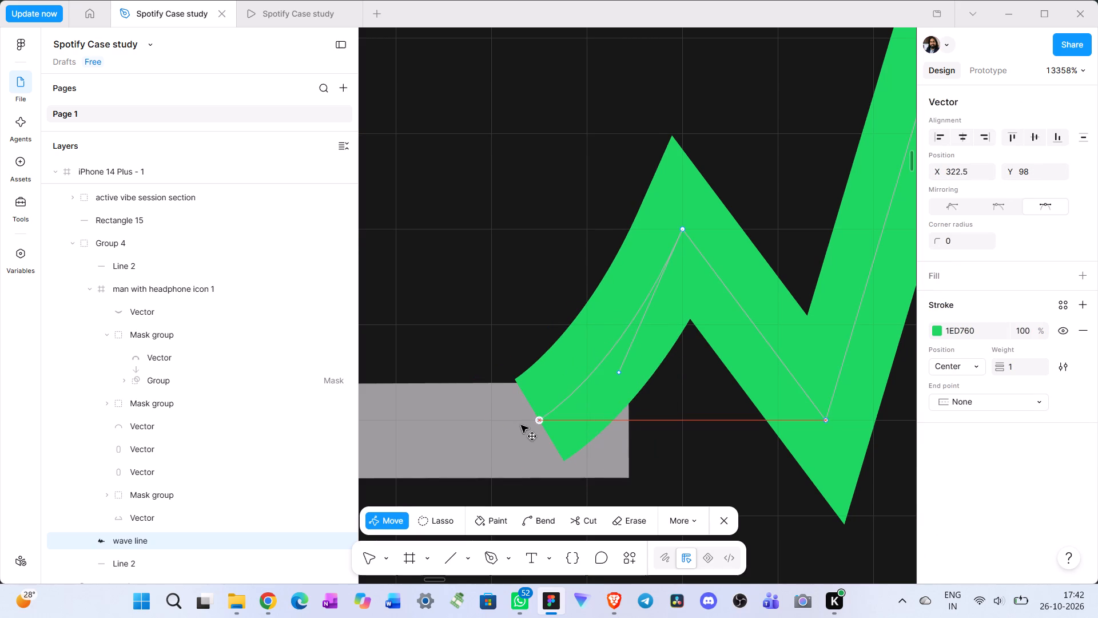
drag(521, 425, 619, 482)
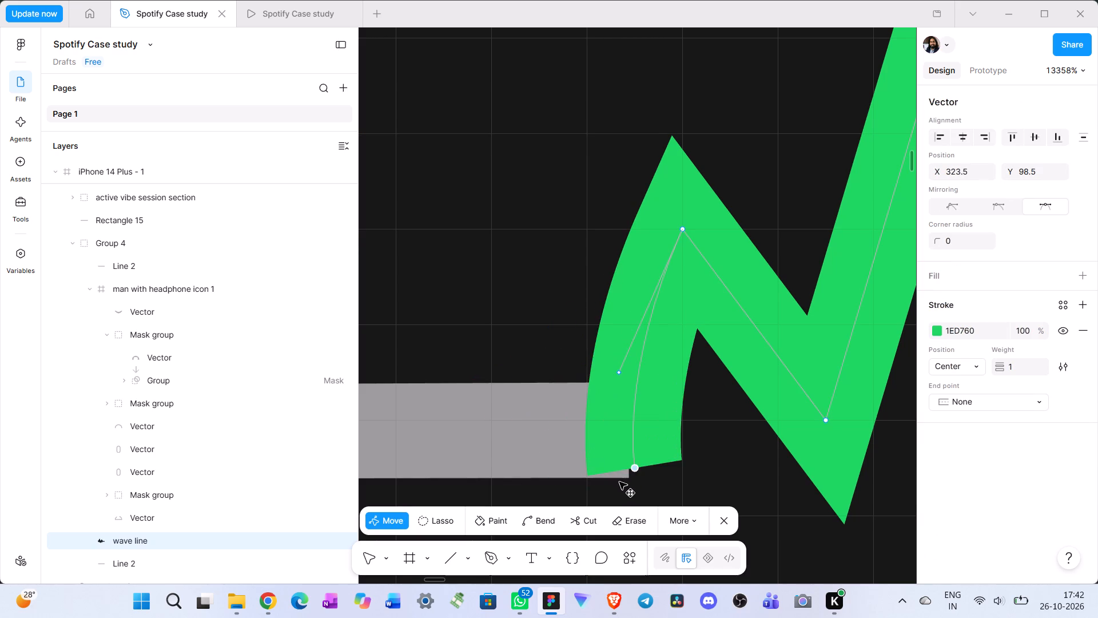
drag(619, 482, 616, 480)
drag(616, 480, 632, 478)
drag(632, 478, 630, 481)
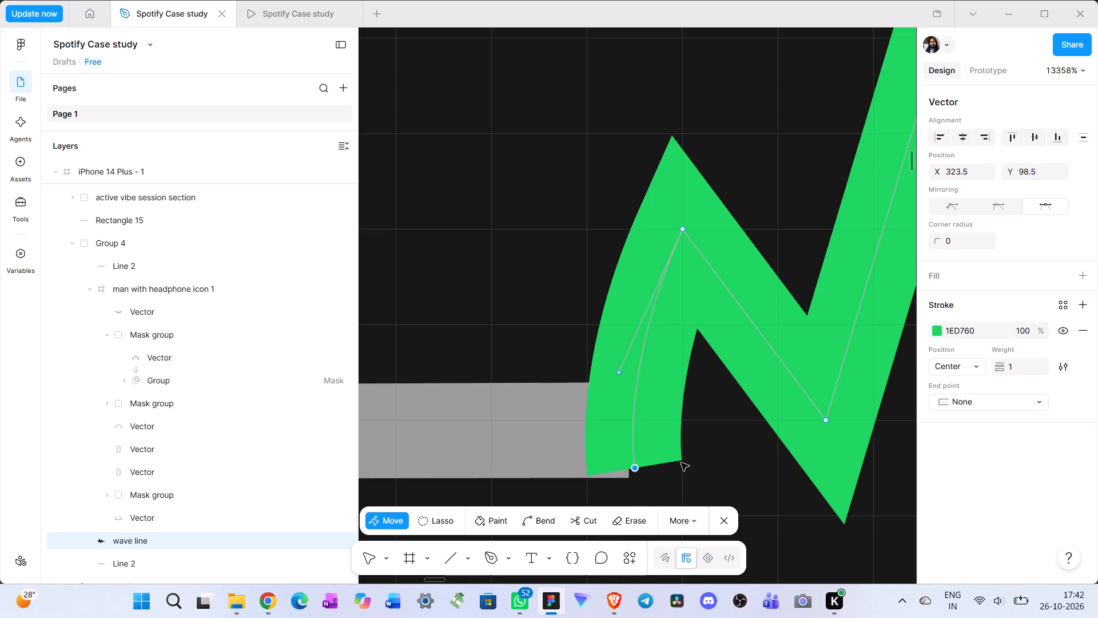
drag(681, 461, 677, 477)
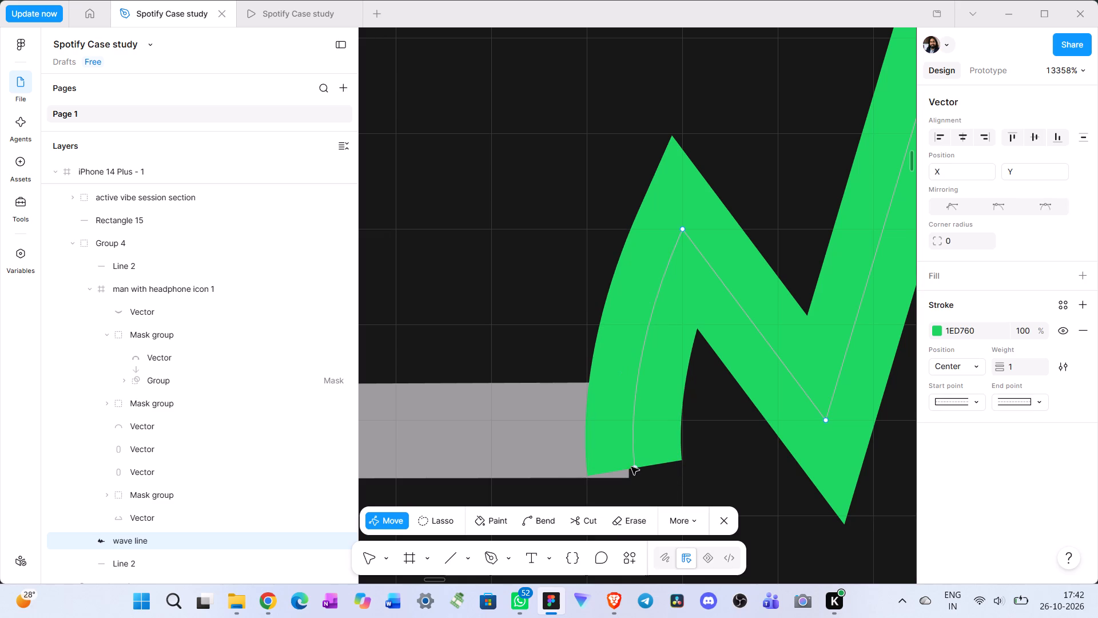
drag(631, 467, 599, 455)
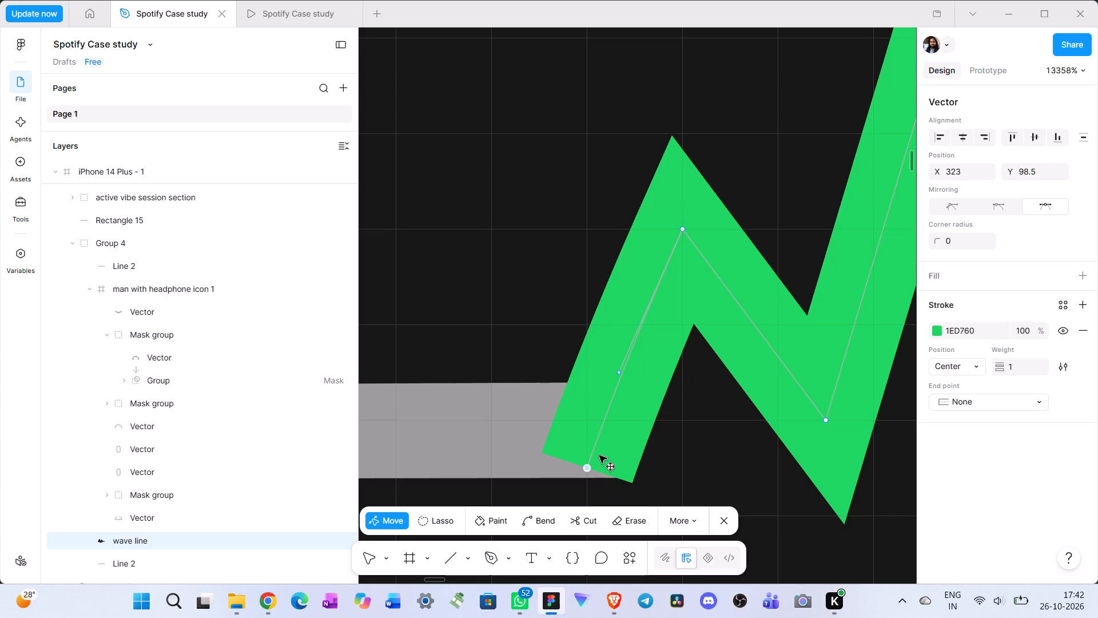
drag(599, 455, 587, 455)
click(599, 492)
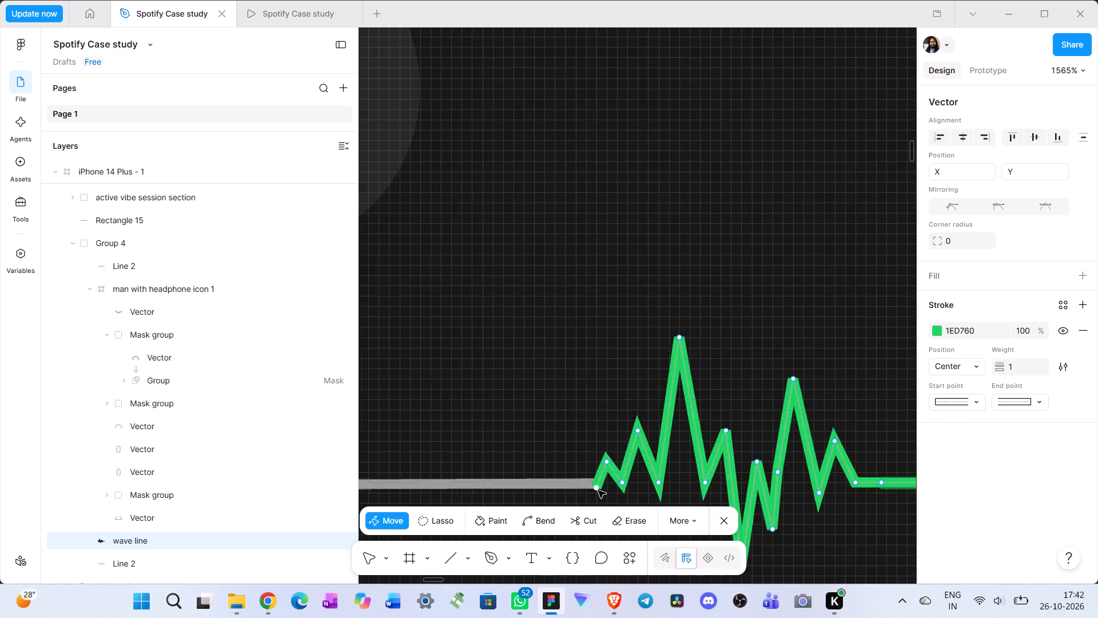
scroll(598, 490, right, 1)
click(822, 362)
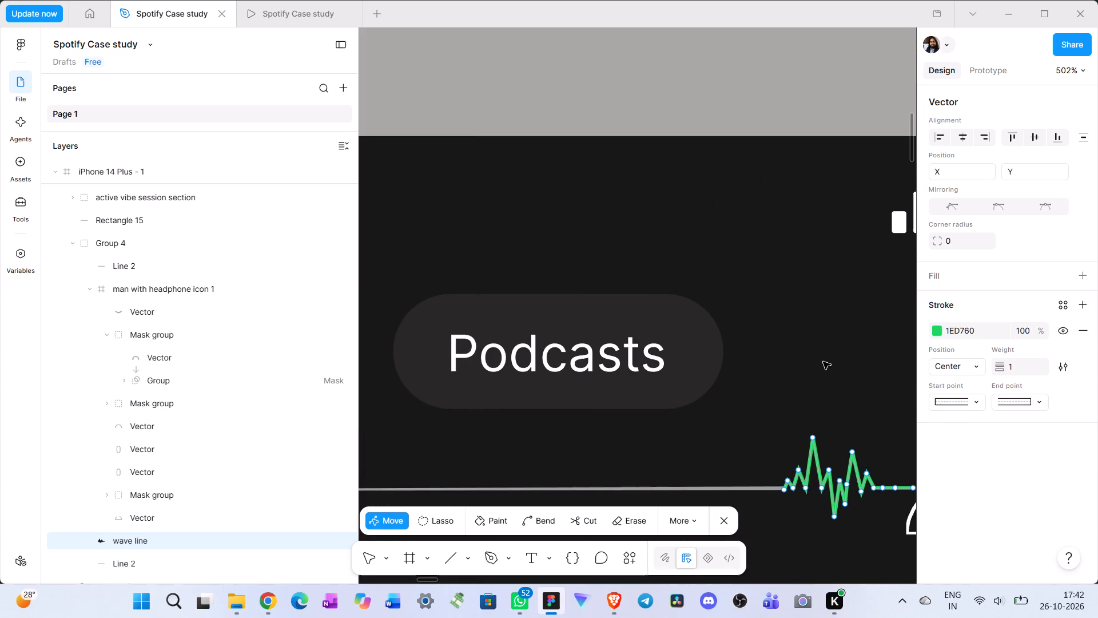
Leave the wave line's point editing and review the iPhone 14 Plus - 1 screen from the headphone divider to the bottom navigation.
double_click(823, 362)
scroll(893, 492, left, 1)
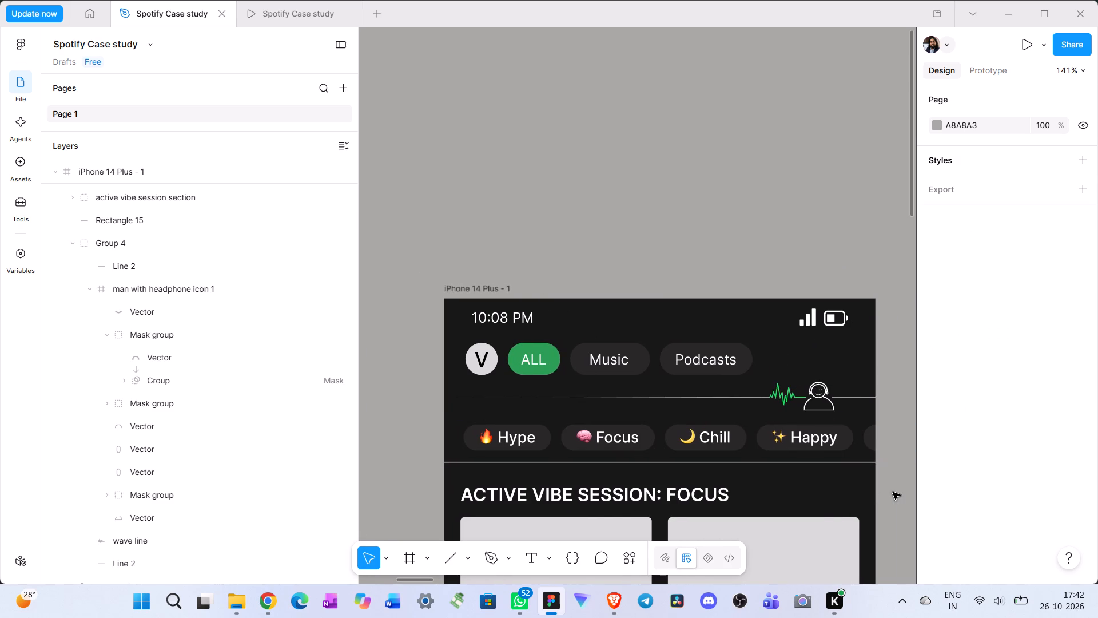
scroll(893, 492, left, 1)
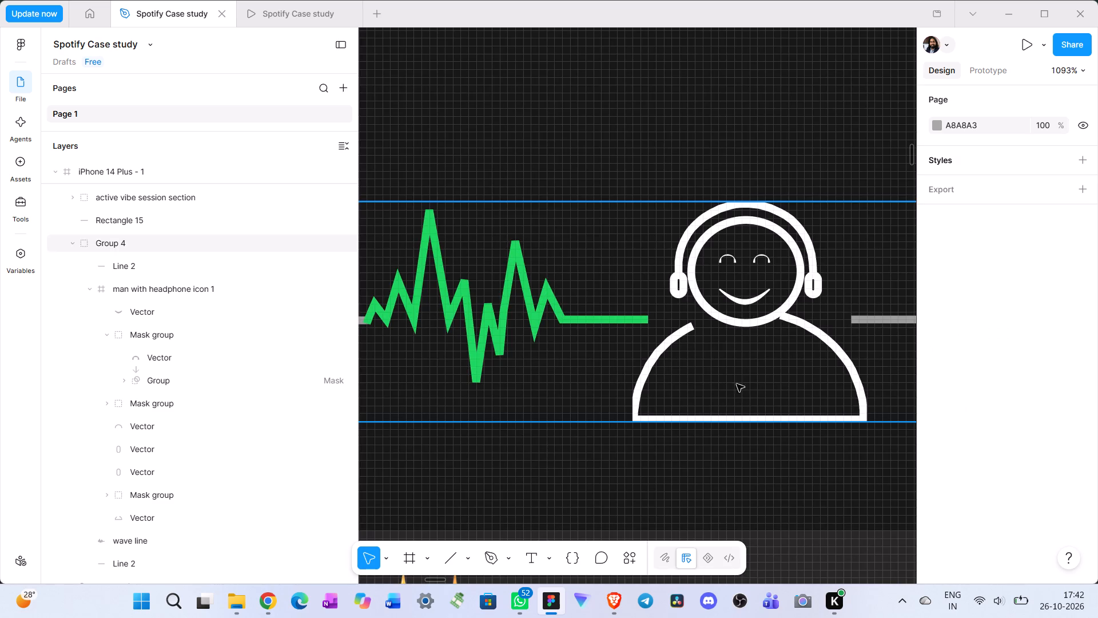
click(769, 265)
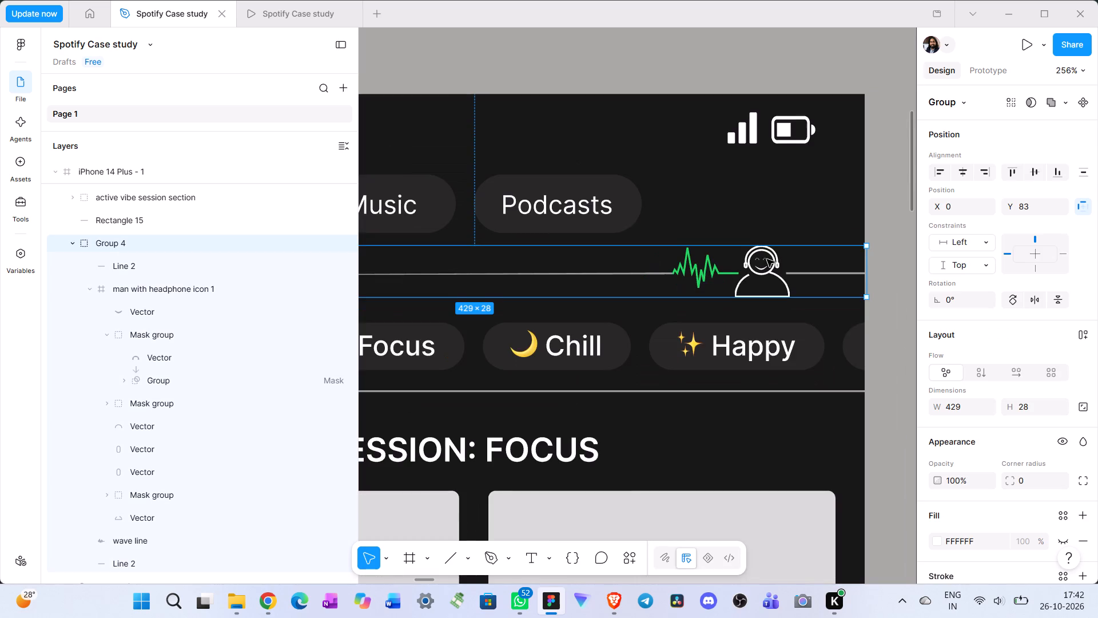
click(859, 390)
scroll(754, 410, down, 1)
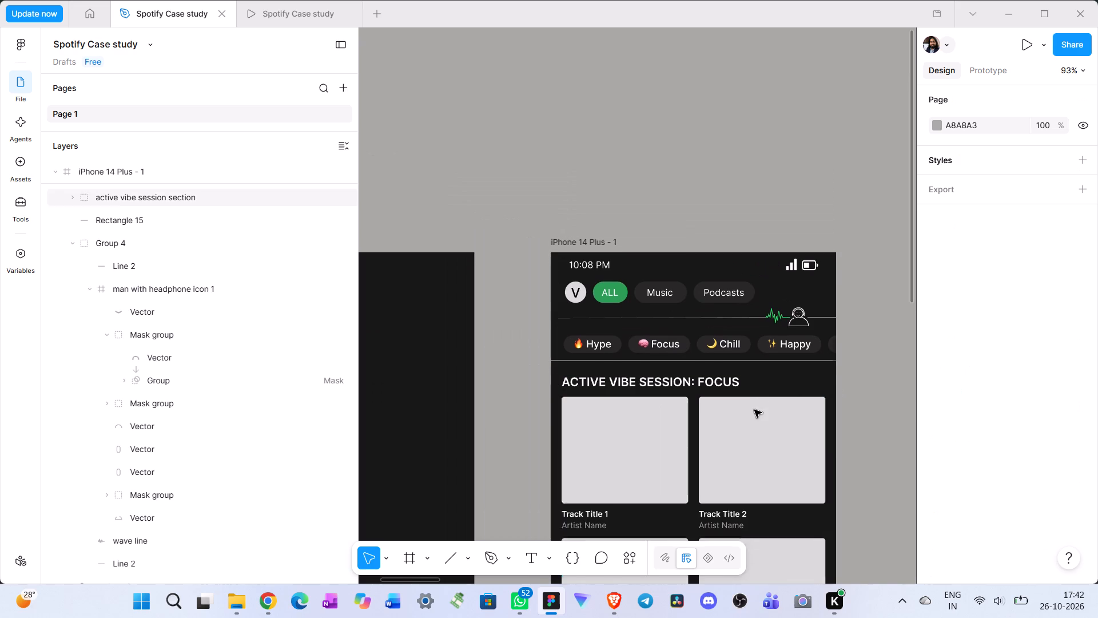
scroll(754, 410, down, 2)
scroll(738, 409, left, 1)
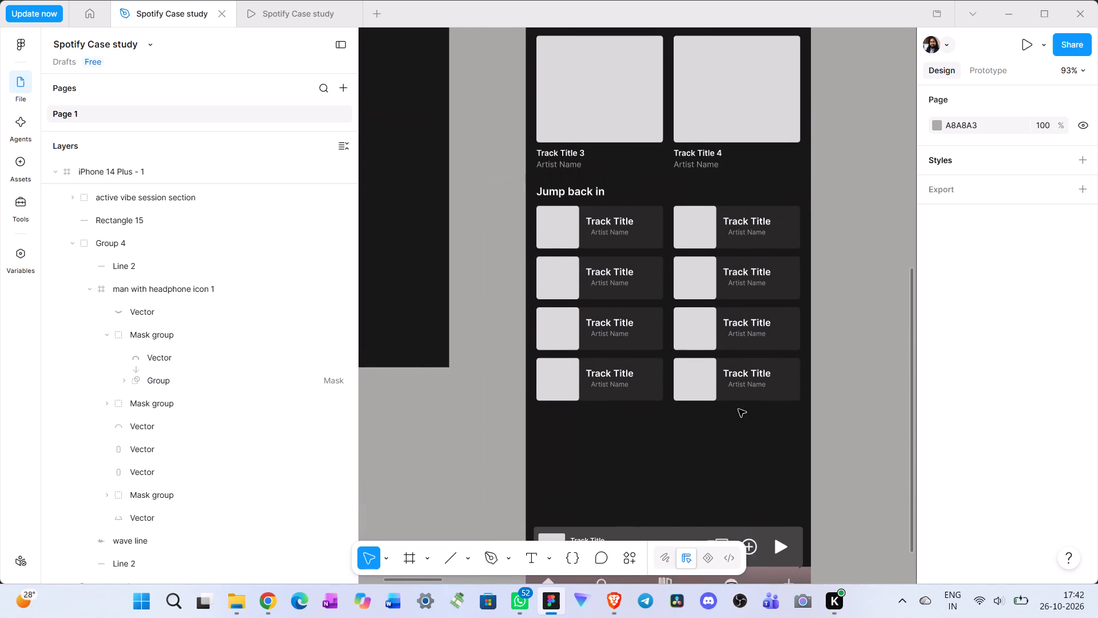
scroll(738, 409, left, 1)
scroll(738, 409, down, 1)
scroll(738, 409, right, 1)
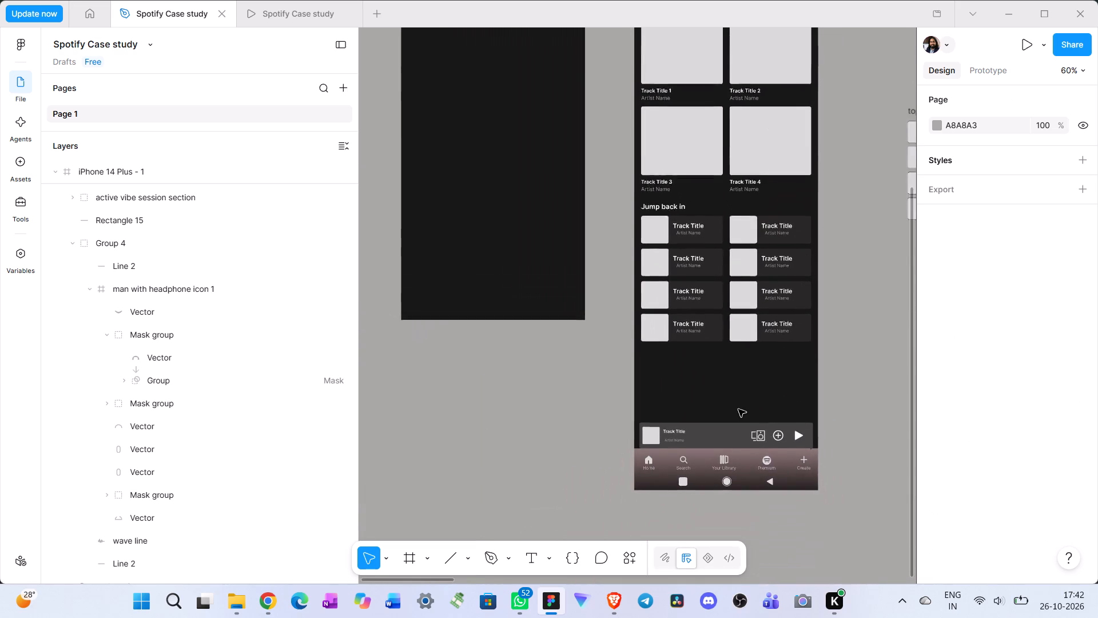
scroll(738, 409, up, 4)
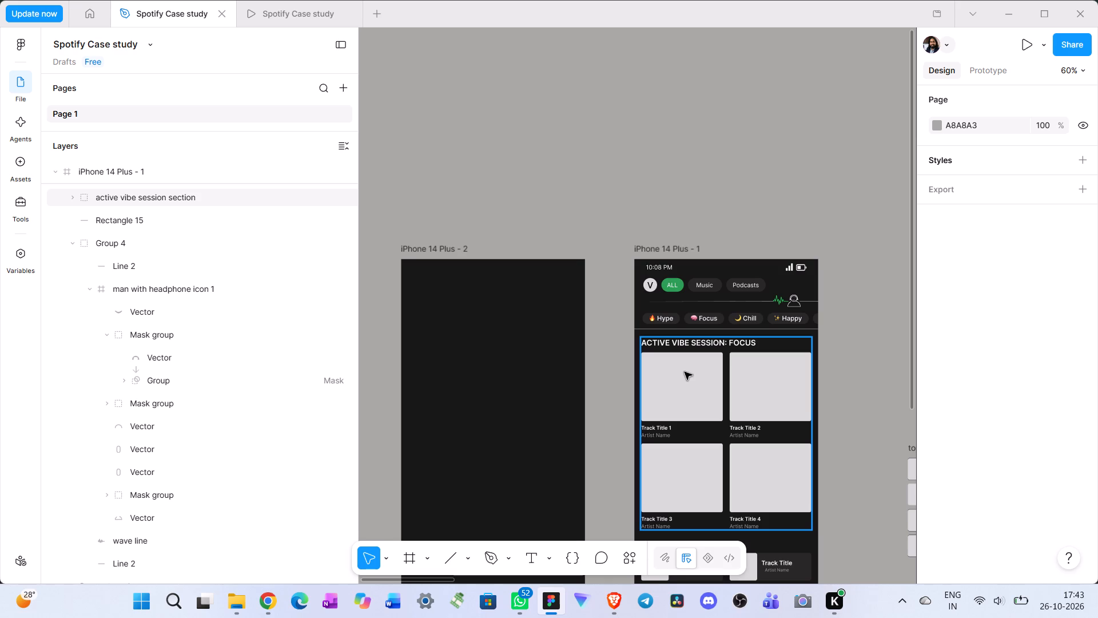
scroll(859, 369, down, 7)
scroll(805, 419, up, 4)
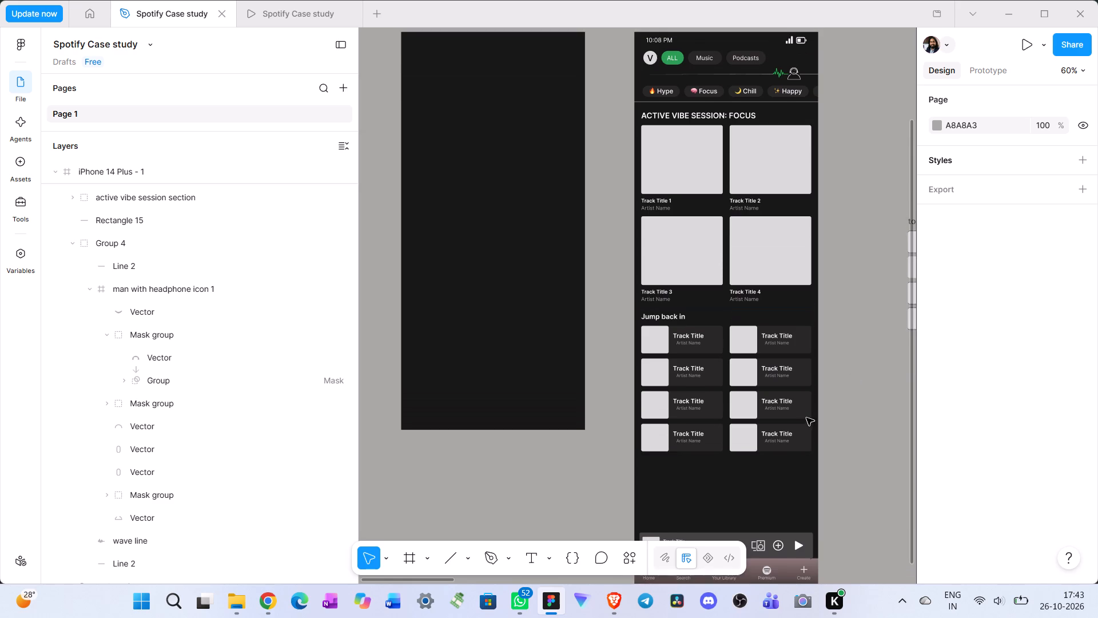
scroll(809, 416, up, 3)
Choose Vertical as the prototype overflow scrolling for the iPhone 14 Plus - 1 frame and deselect it.
click(691, 92)
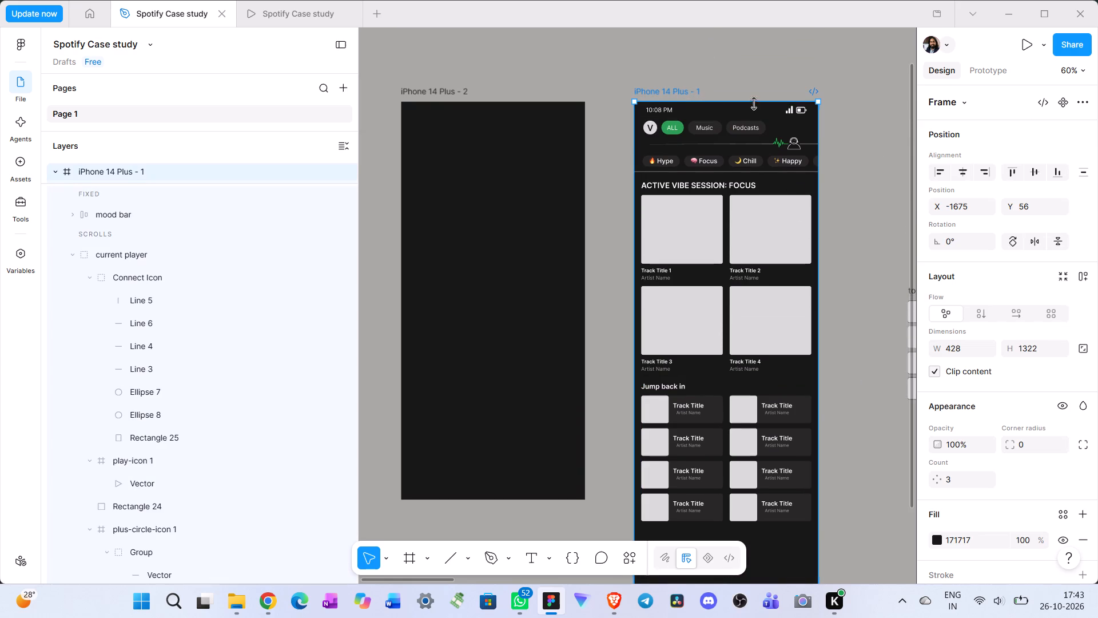
click(1002, 73)
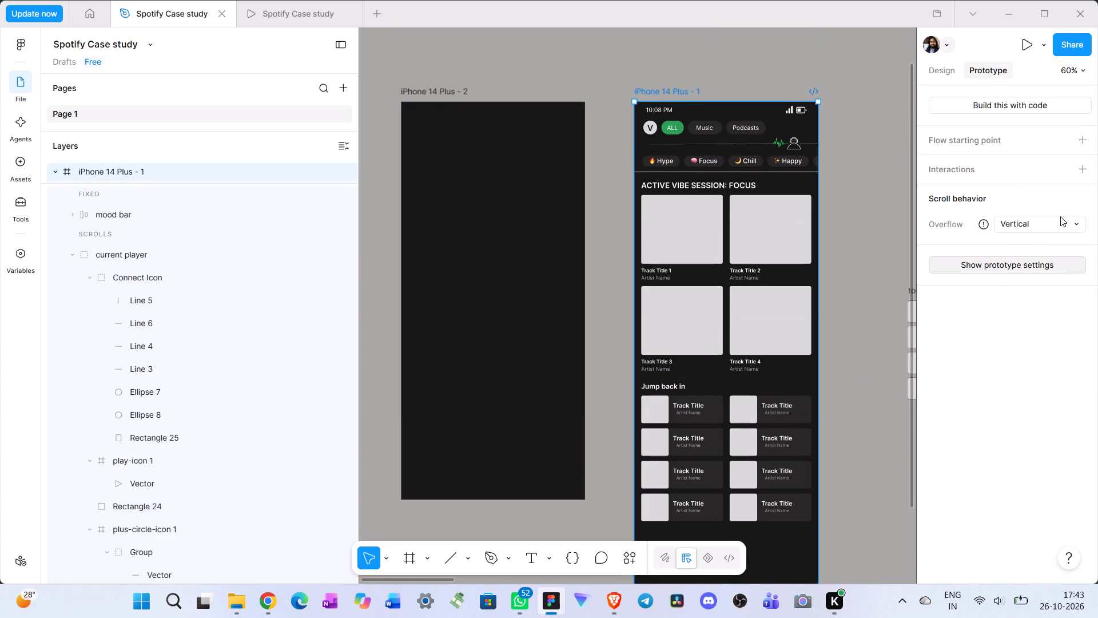
click(1062, 229)
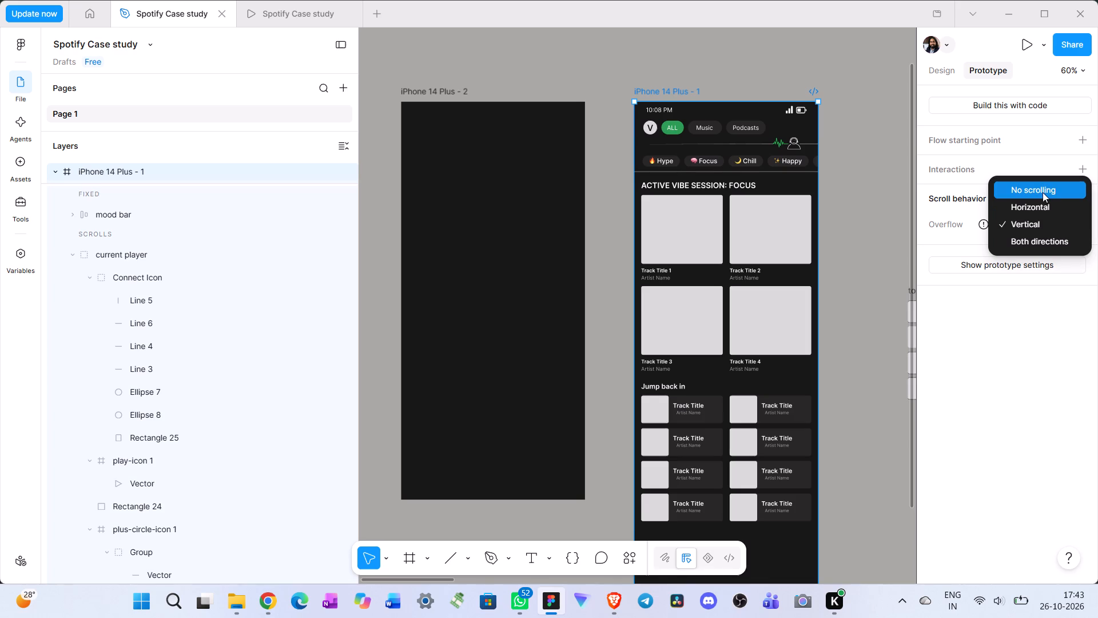
click(1041, 227)
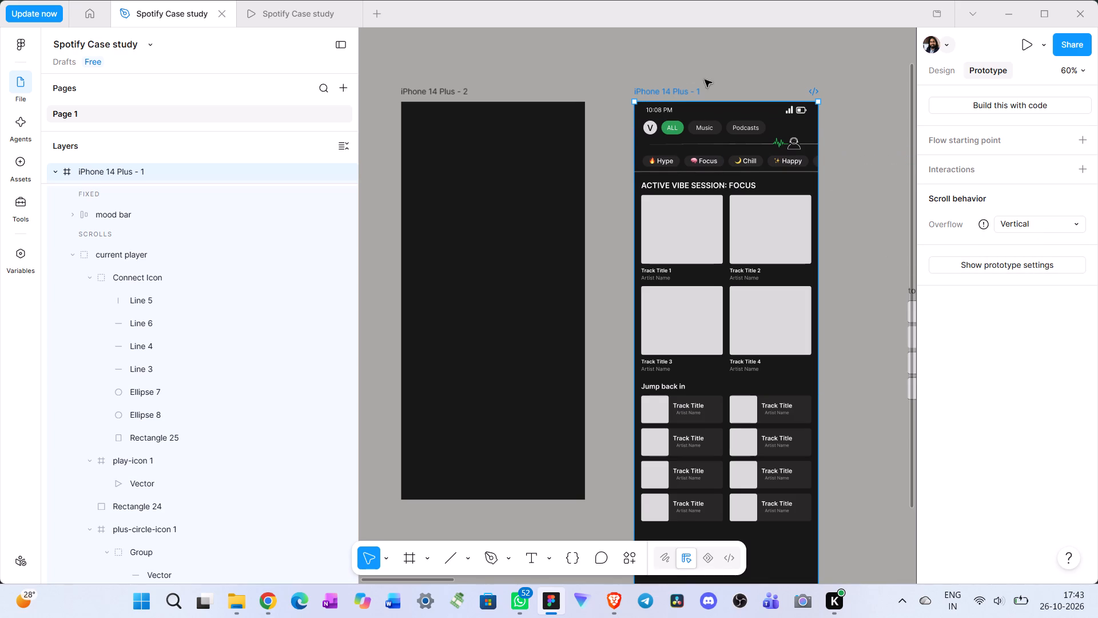
click(733, 64)
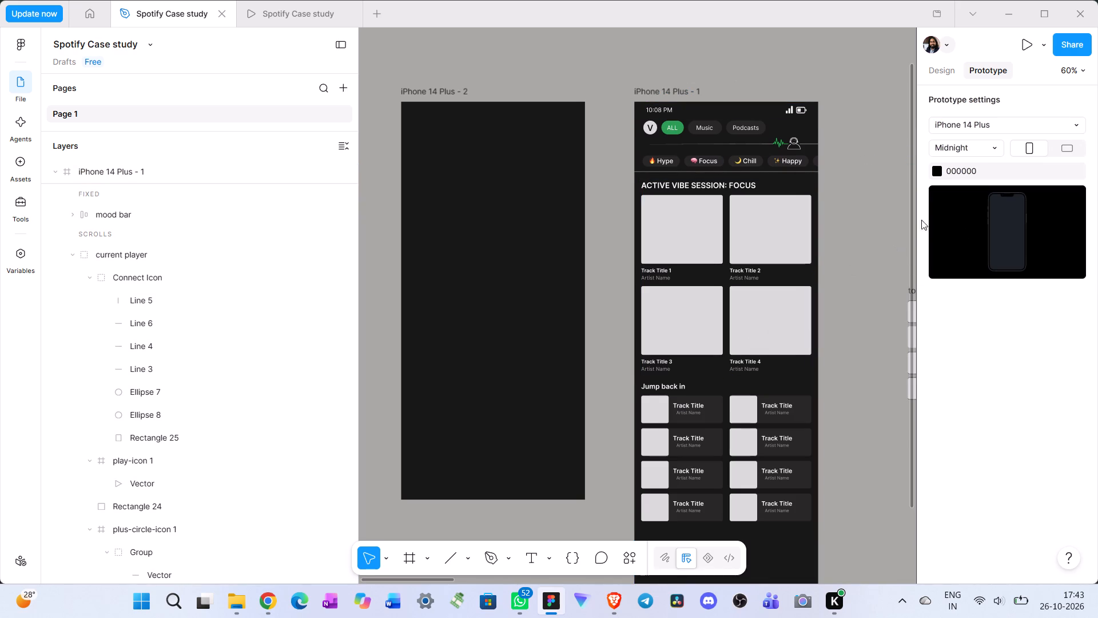
click(942, 75)
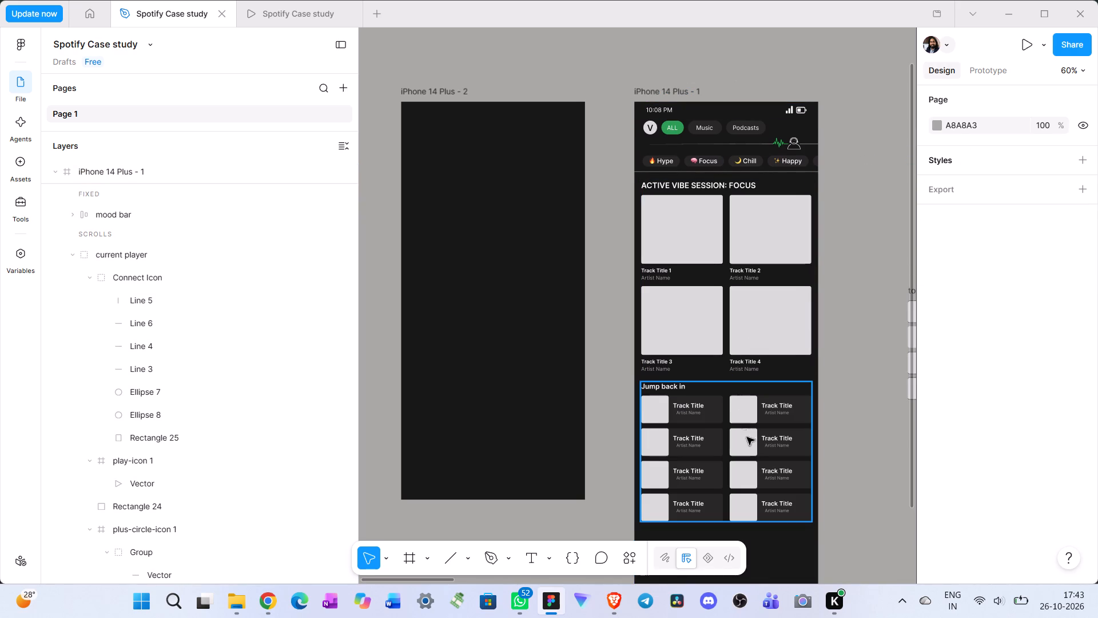
Set the prototype overflow scrolling of the jump back in section to Vertical.
click(749, 453)
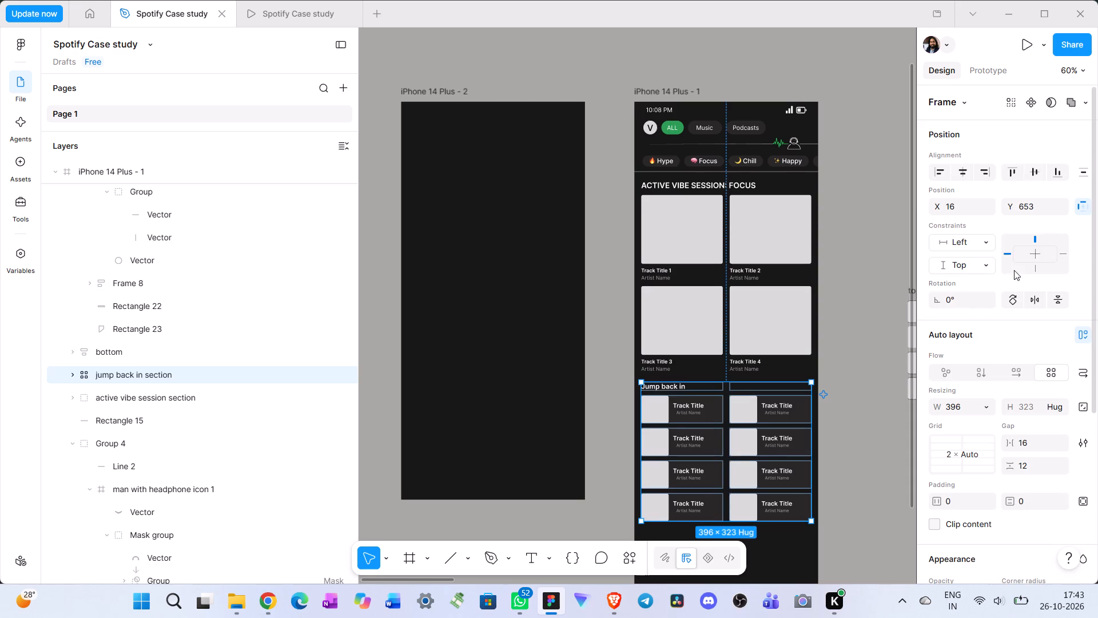
click(988, 66)
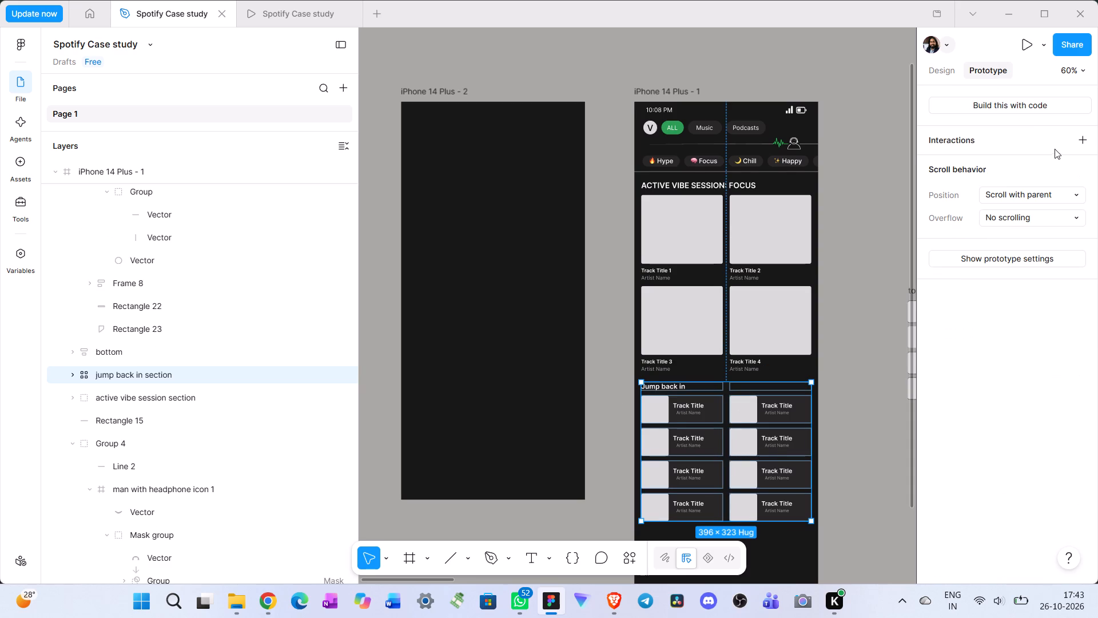
click(1076, 218)
click(1065, 245)
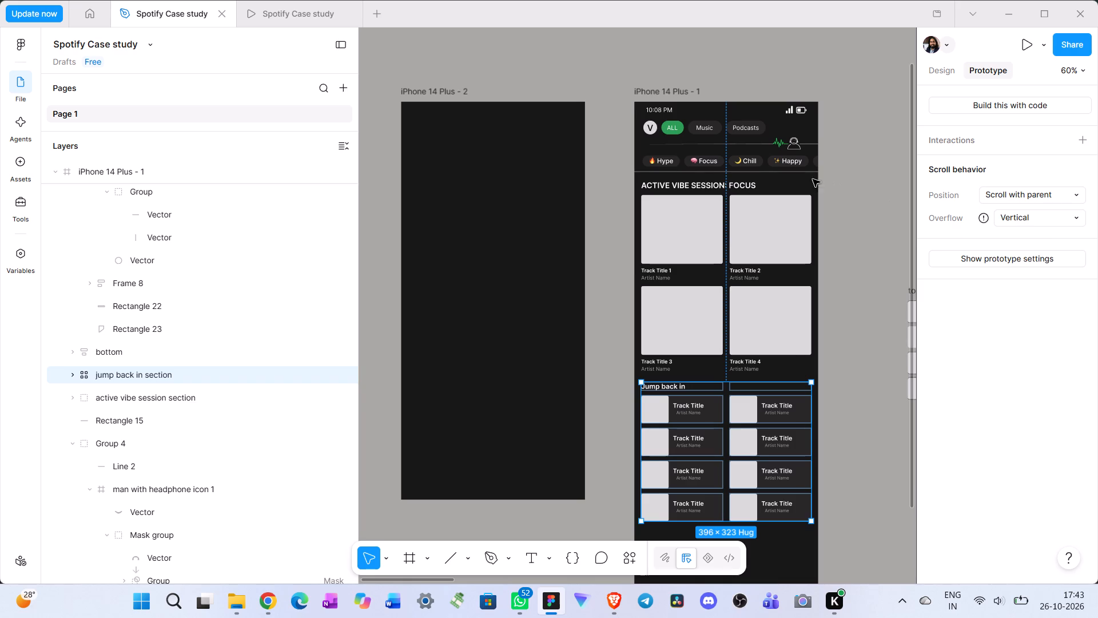
Check the scroll behavior of the active vibe session section against the jump back in section and the iPhone 14 Plus - 1 frame.
click(754, 215)
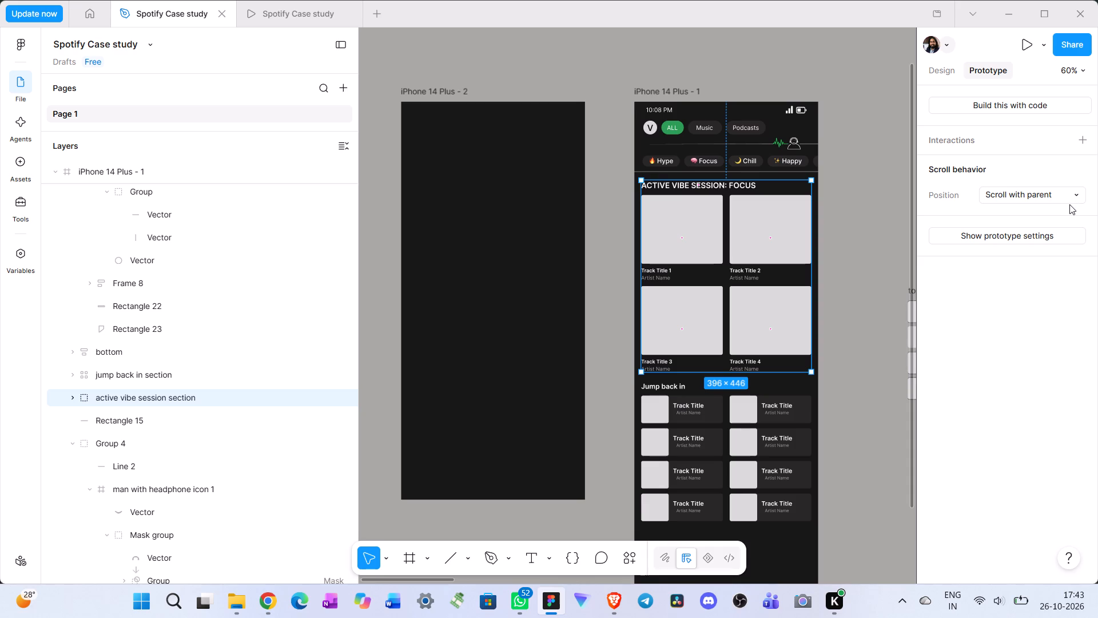
click(1077, 192)
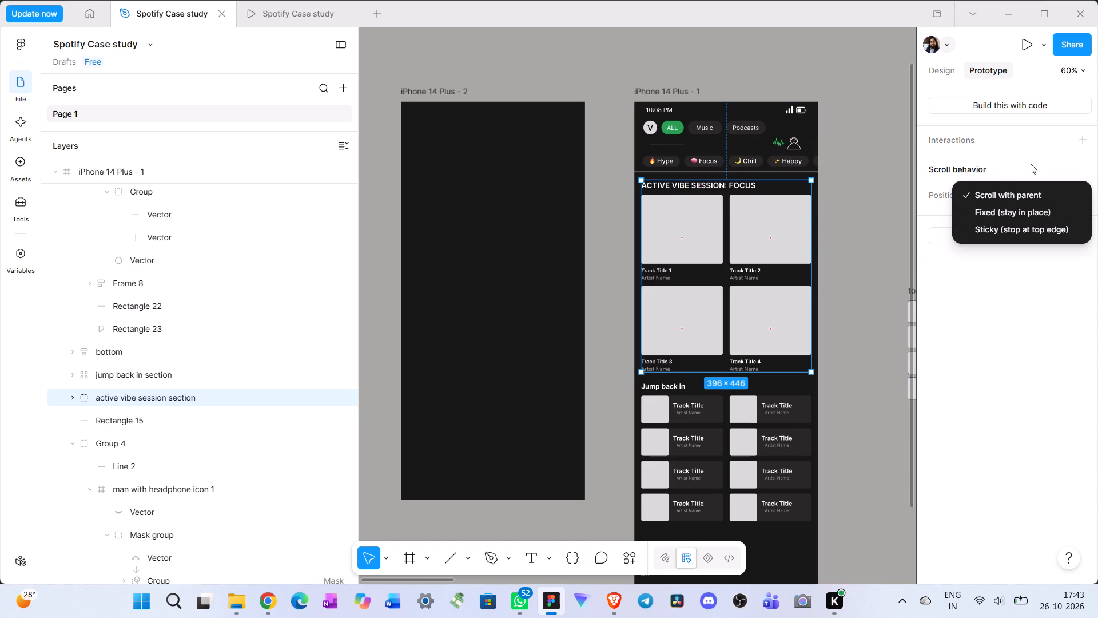
click(1031, 164)
click(1064, 193)
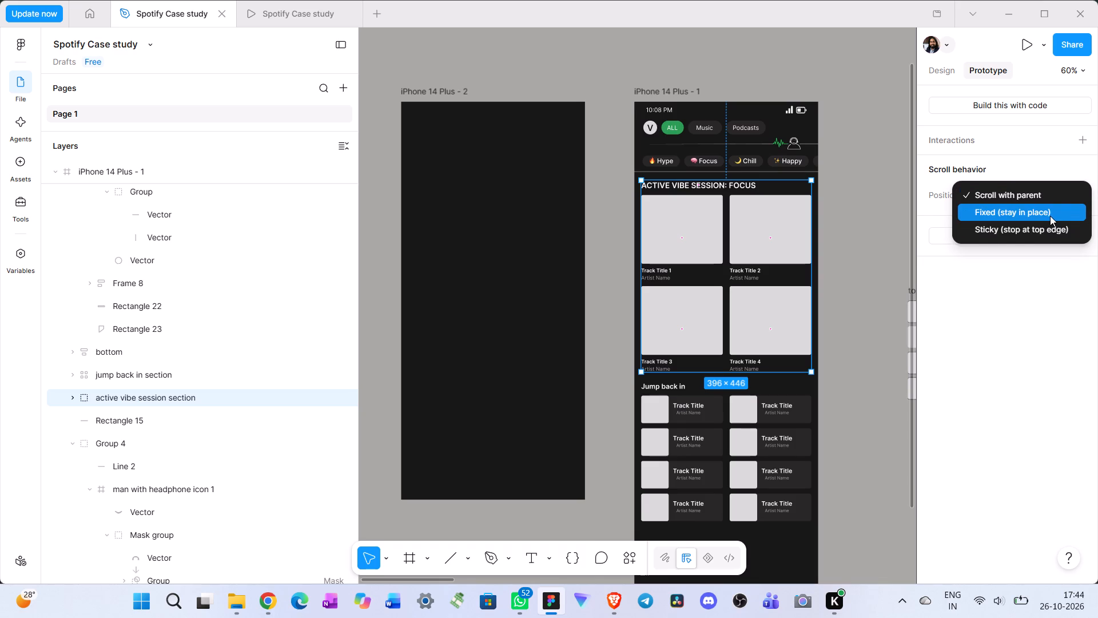
click(1044, 187)
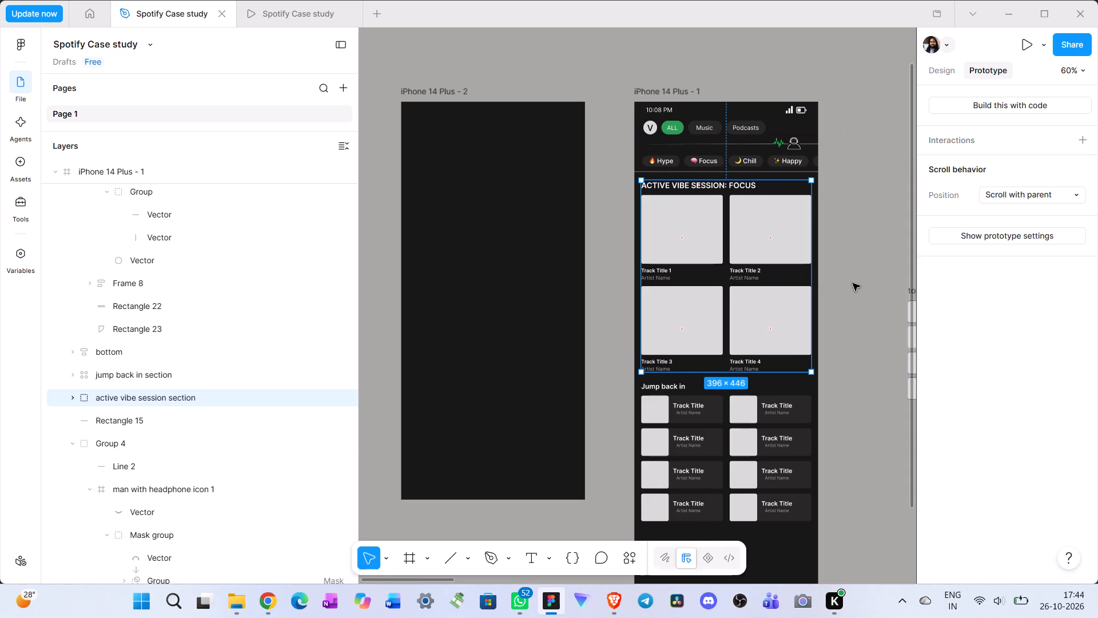
click(873, 340)
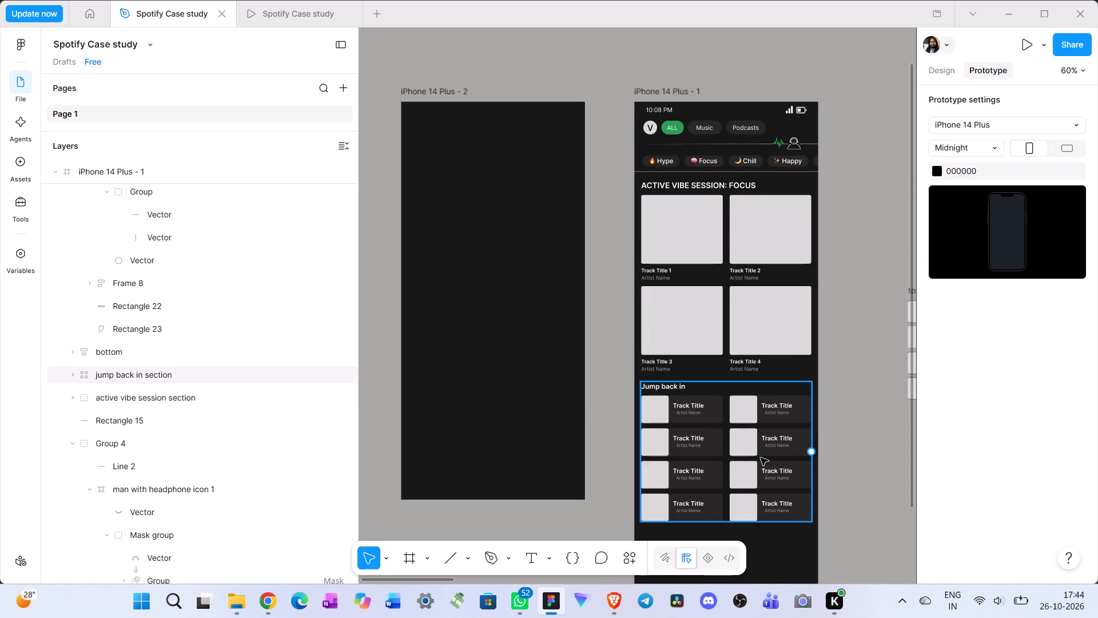
click(761, 458)
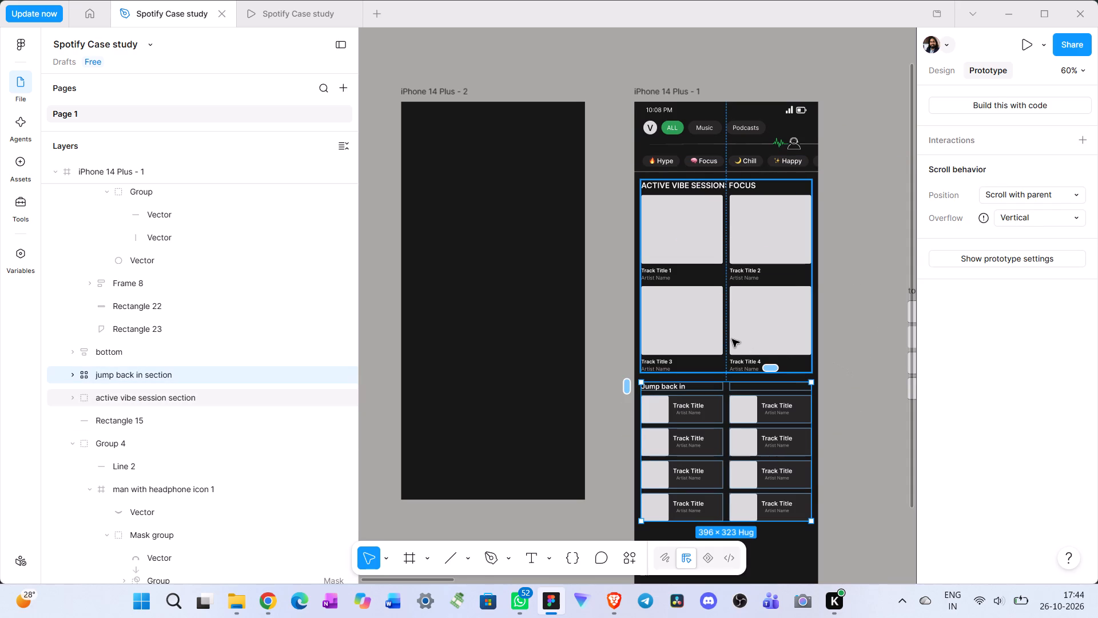
click(720, 283)
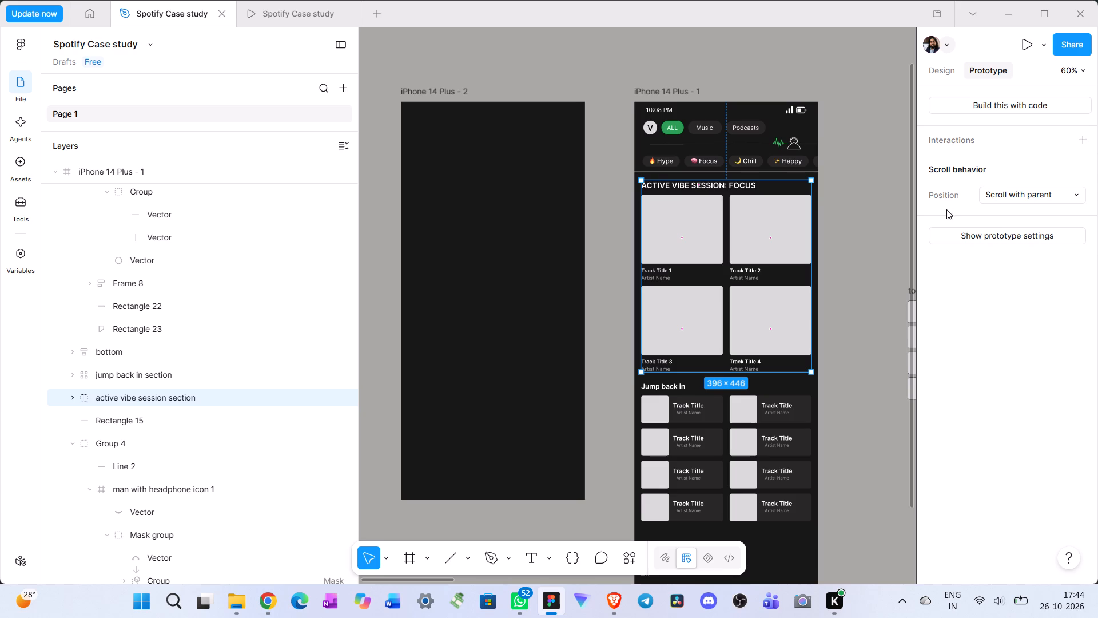
click(866, 220)
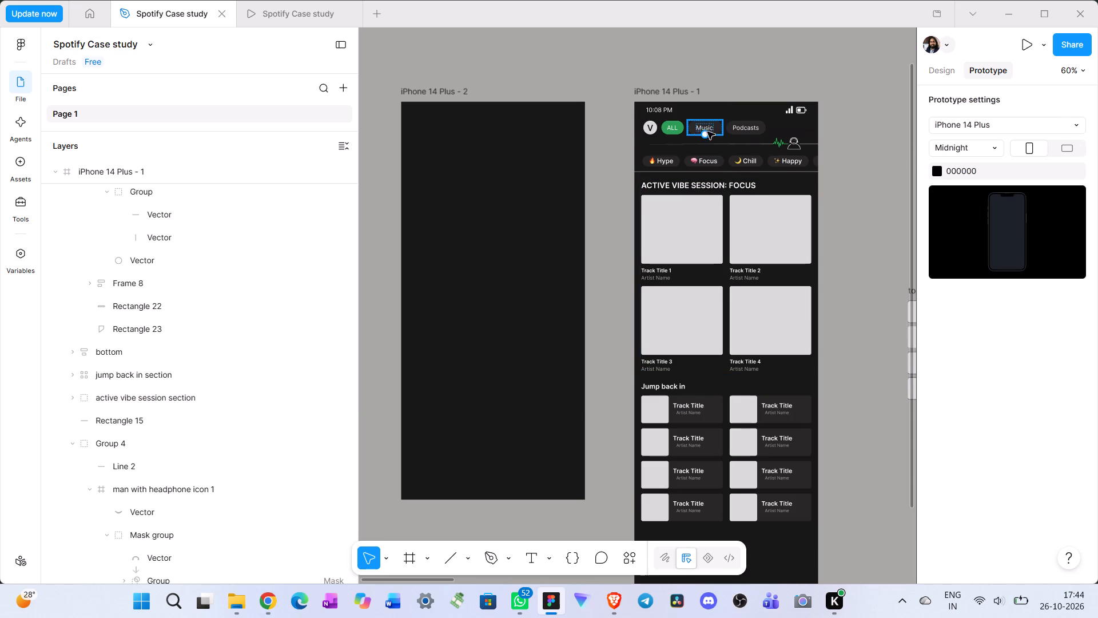
click(669, 91)
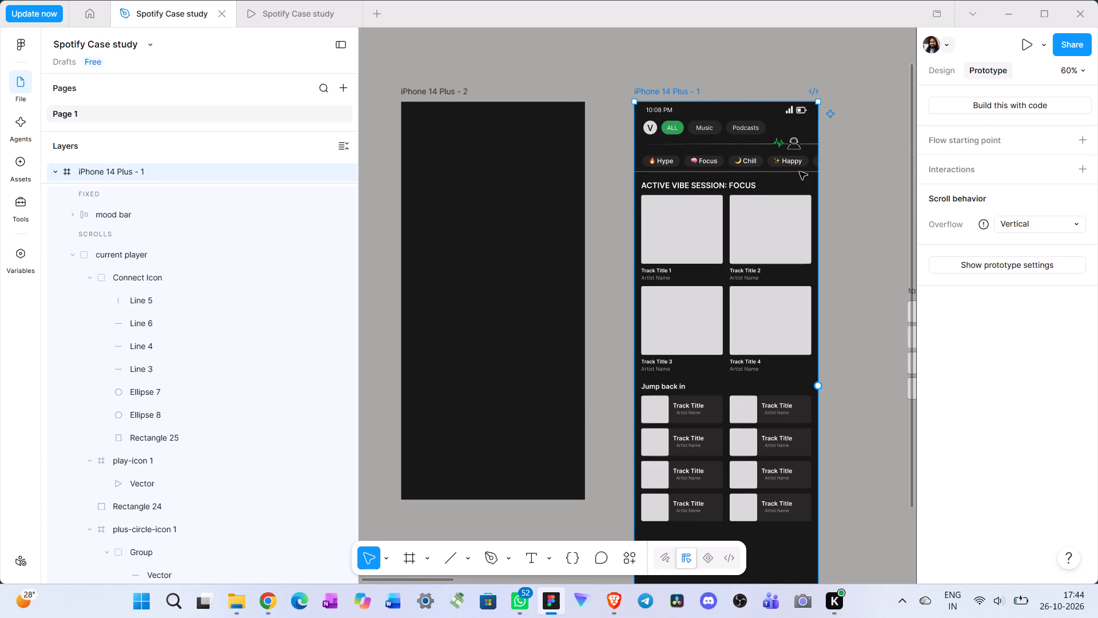
Set the stroke of the long grey line leading into the wave line to 1ED760 and inspect the divider.
scroll(801, 164, right, 3)
scroll(802, 137, left, 2)
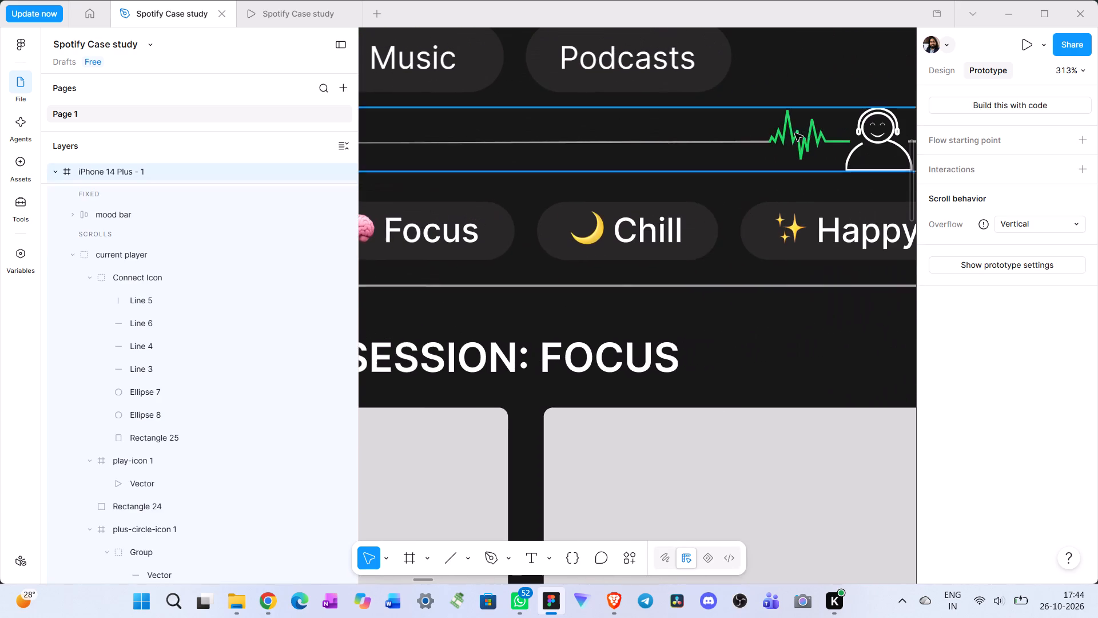
scroll(795, 133, left, 1)
click(734, 141)
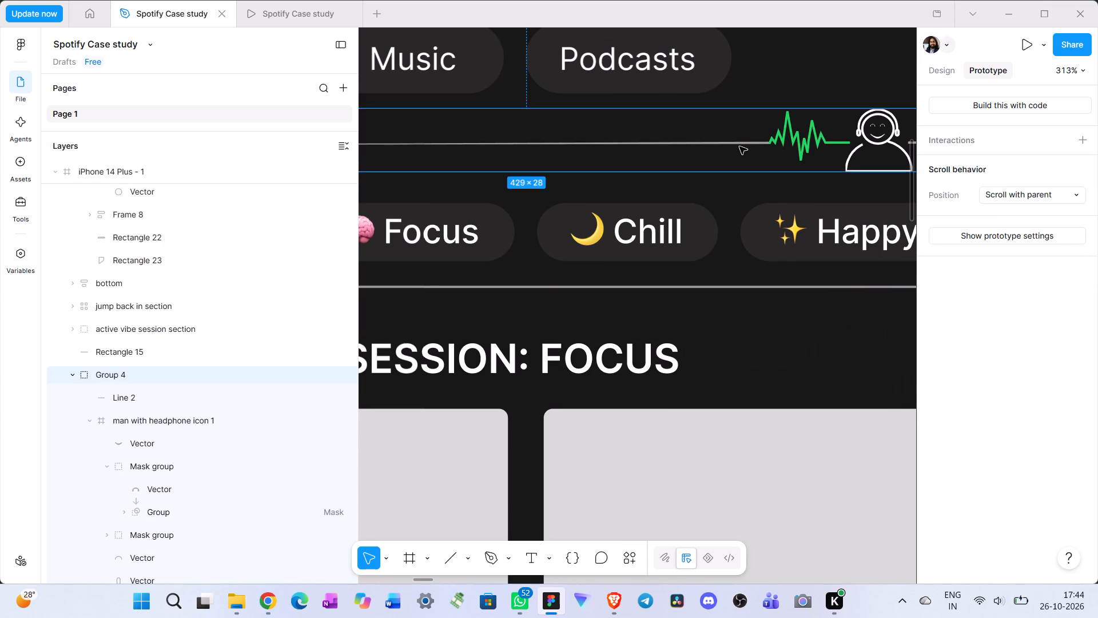
double_click(740, 145)
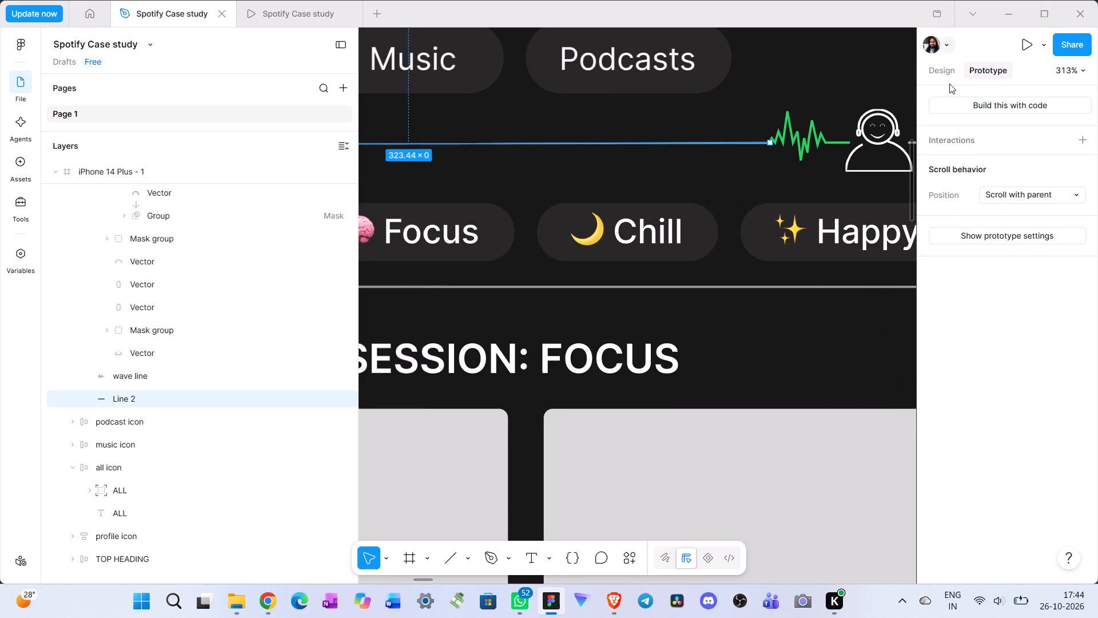
click(948, 81)
click(950, 77)
scroll(995, 467, down, 1)
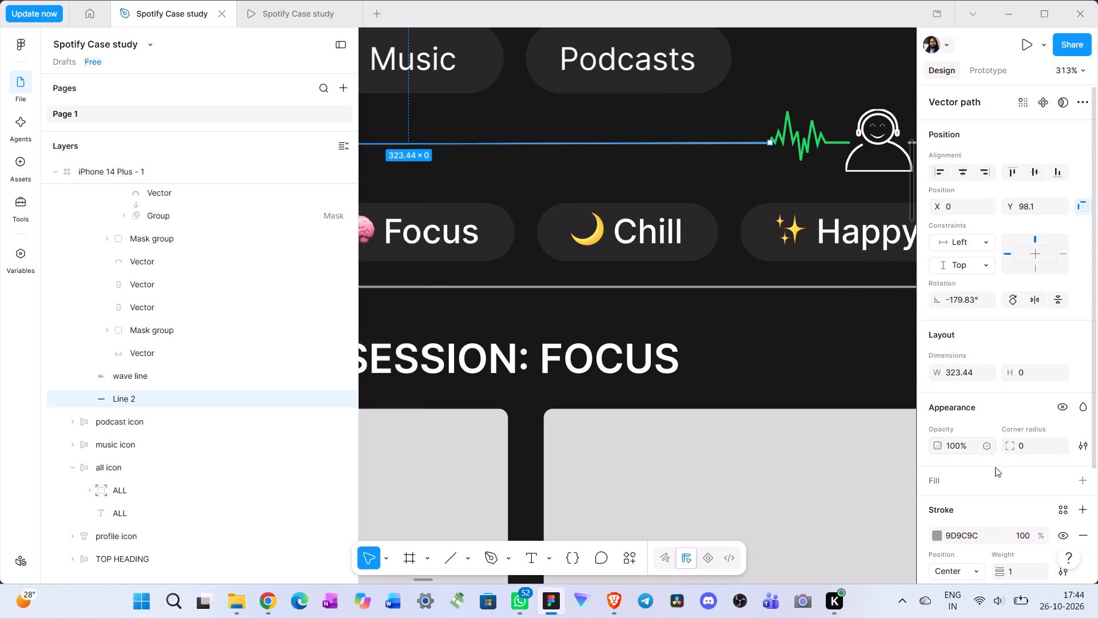
click(973, 457)
key(BackSpace)
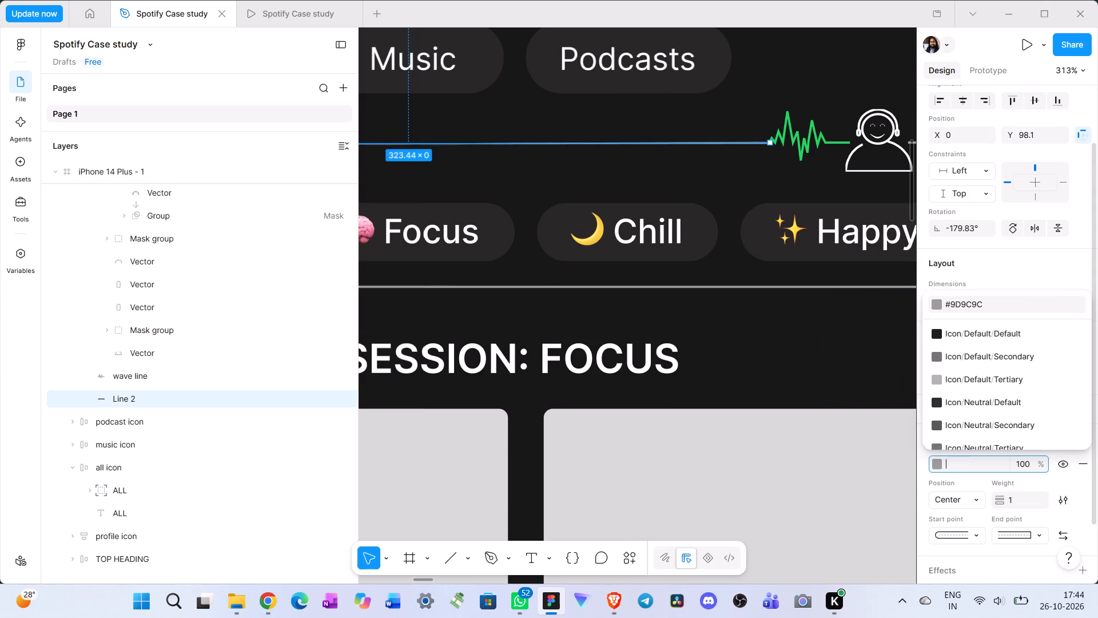
key(ctrl+v)
key(Return)
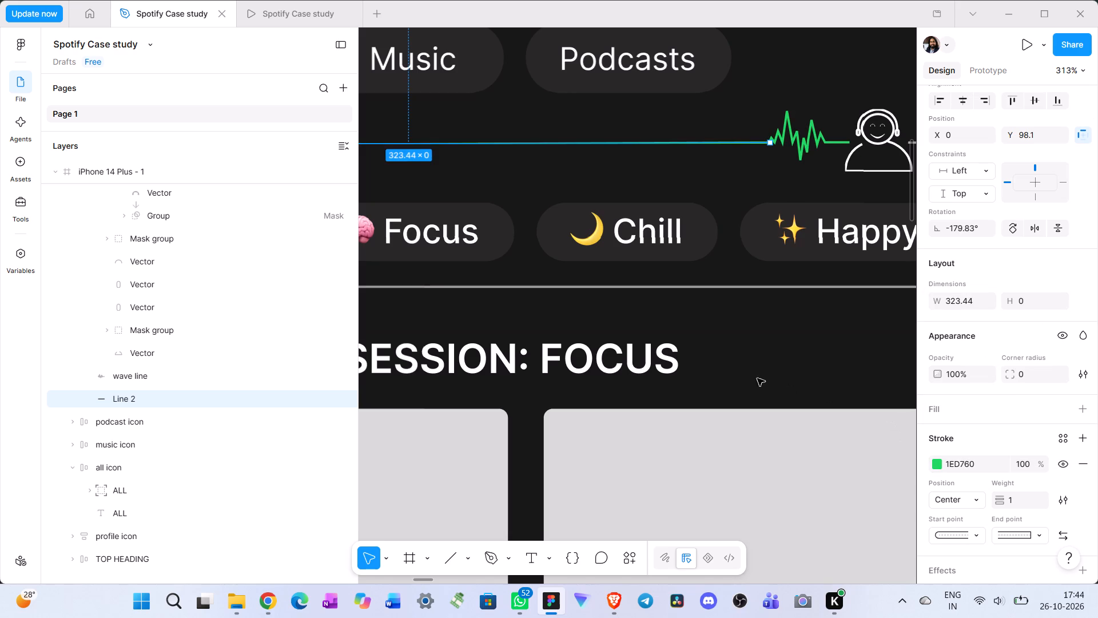
click(759, 366)
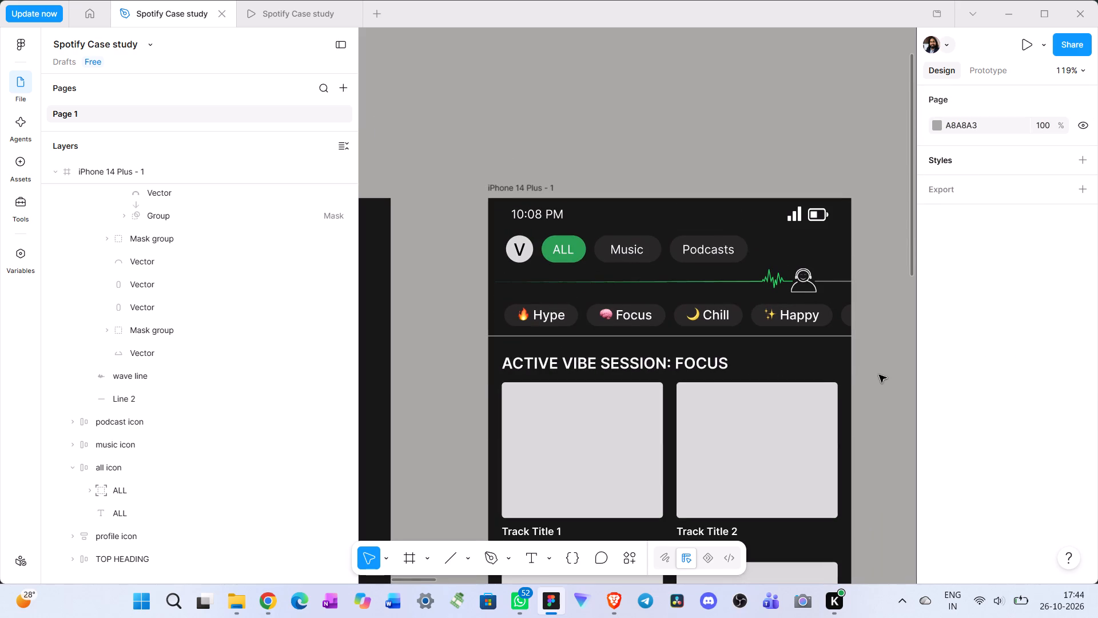
click(881, 375)
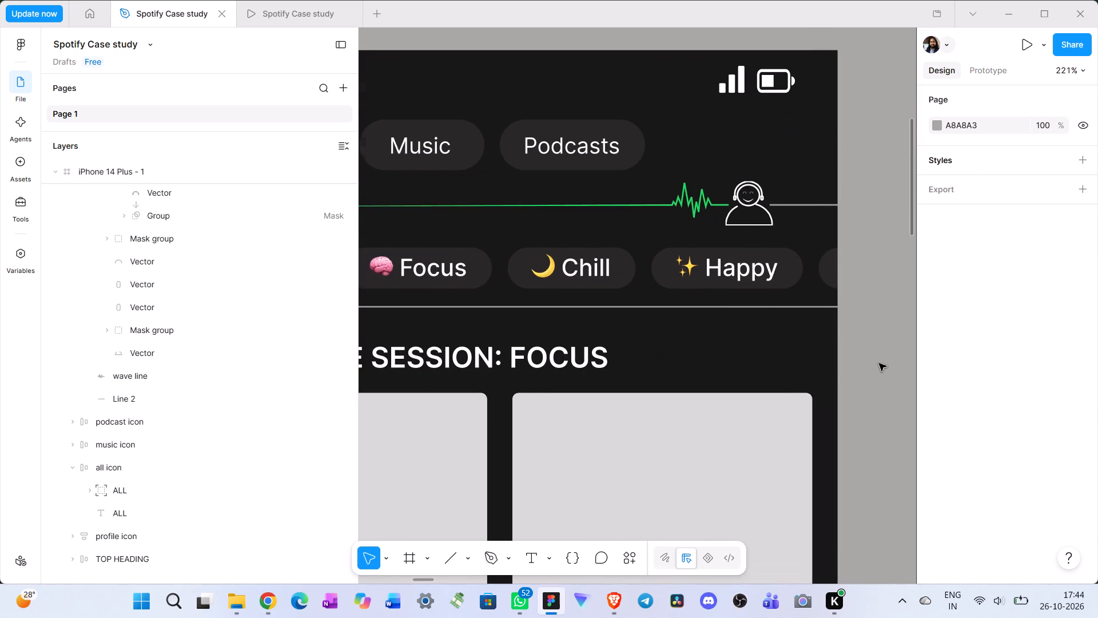
scroll(879, 363, up, 2)
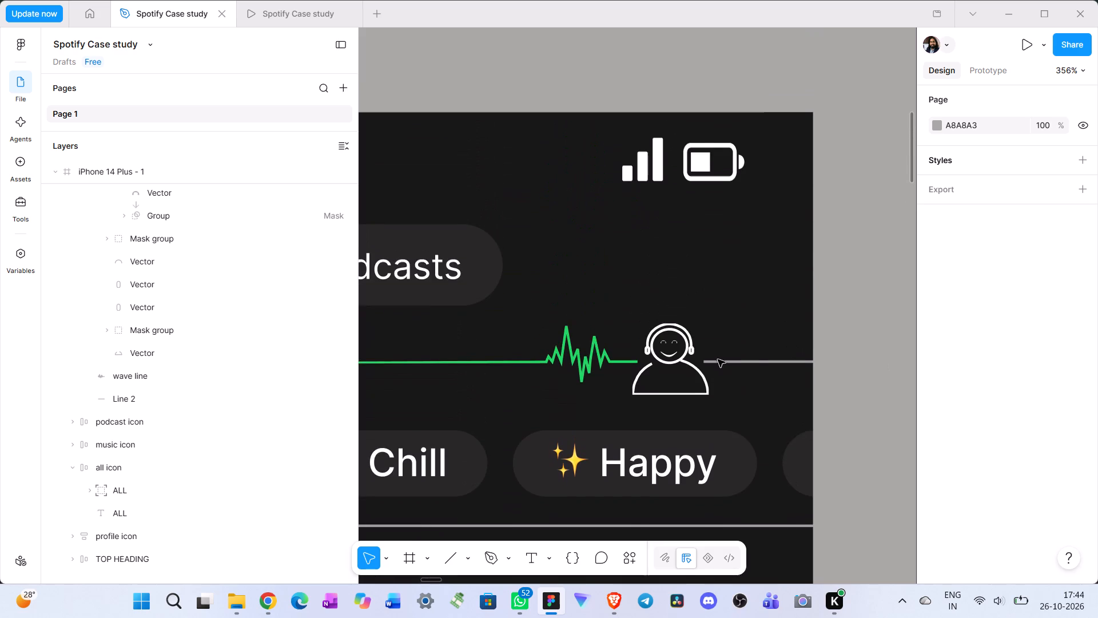
Set the stroke of the short grey line after the headphone icon to 1ED760 and deselect it.
click(723, 366)
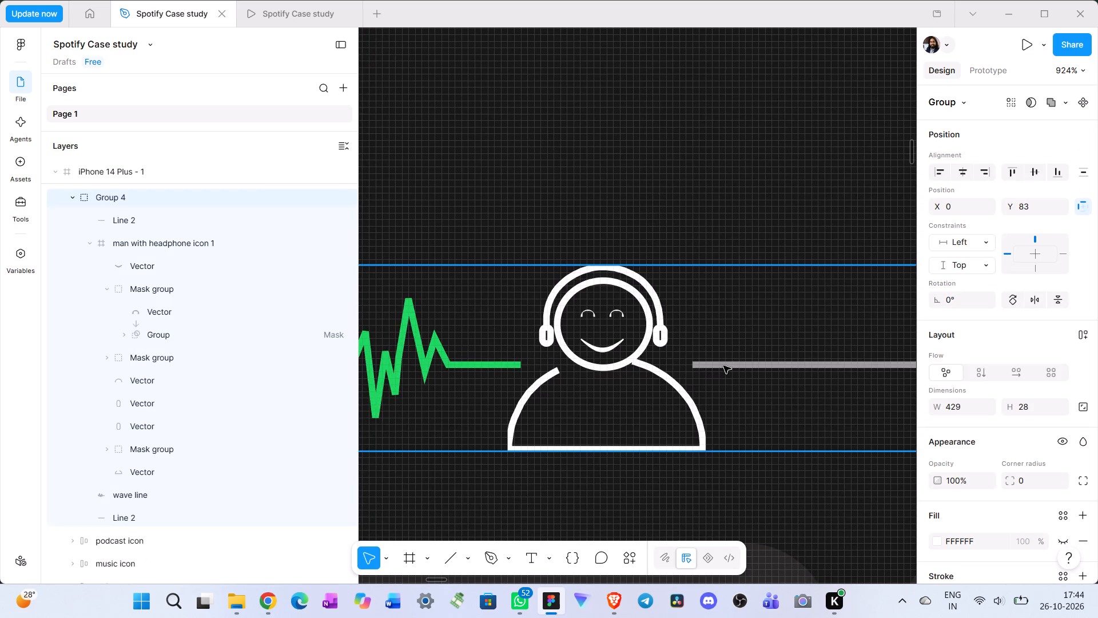
double_click(723, 366)
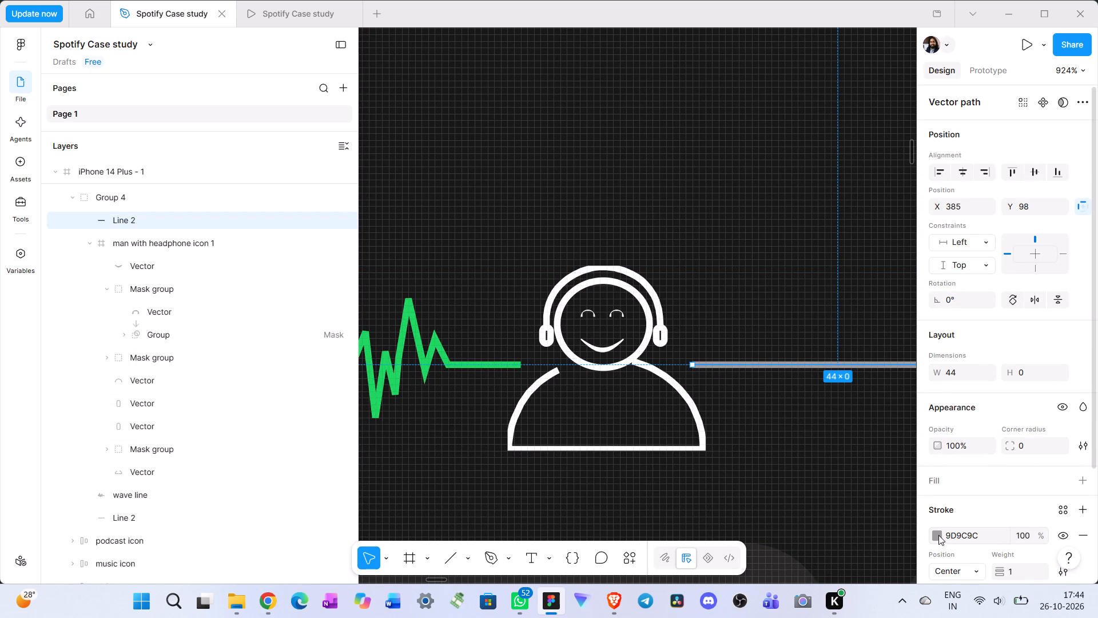
click(938, 536)
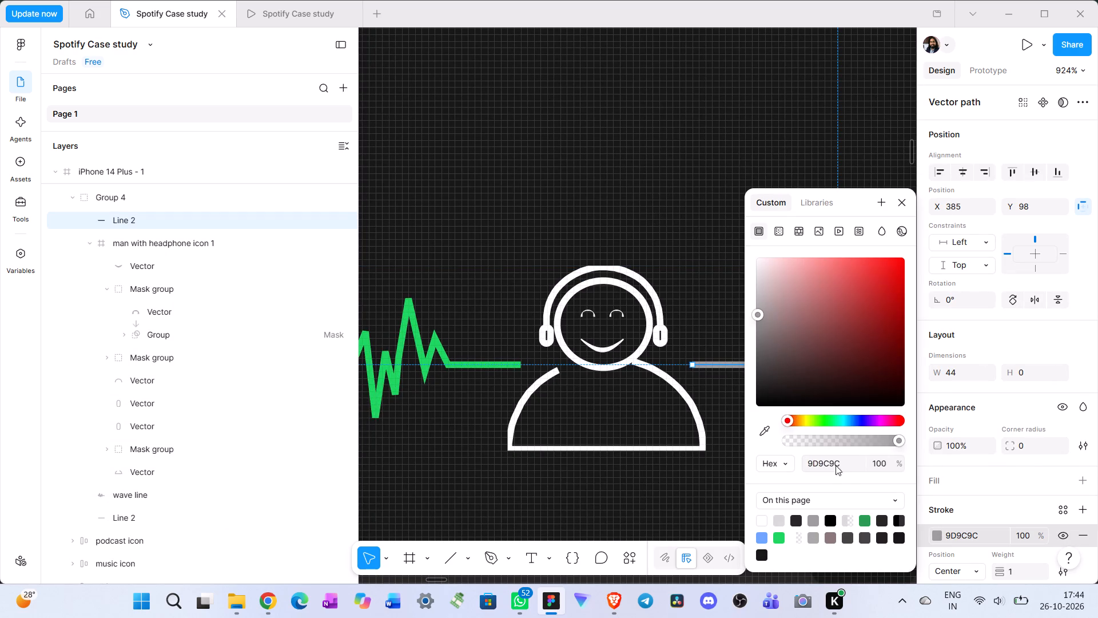
click(845, 462)
key(ctrl+v)
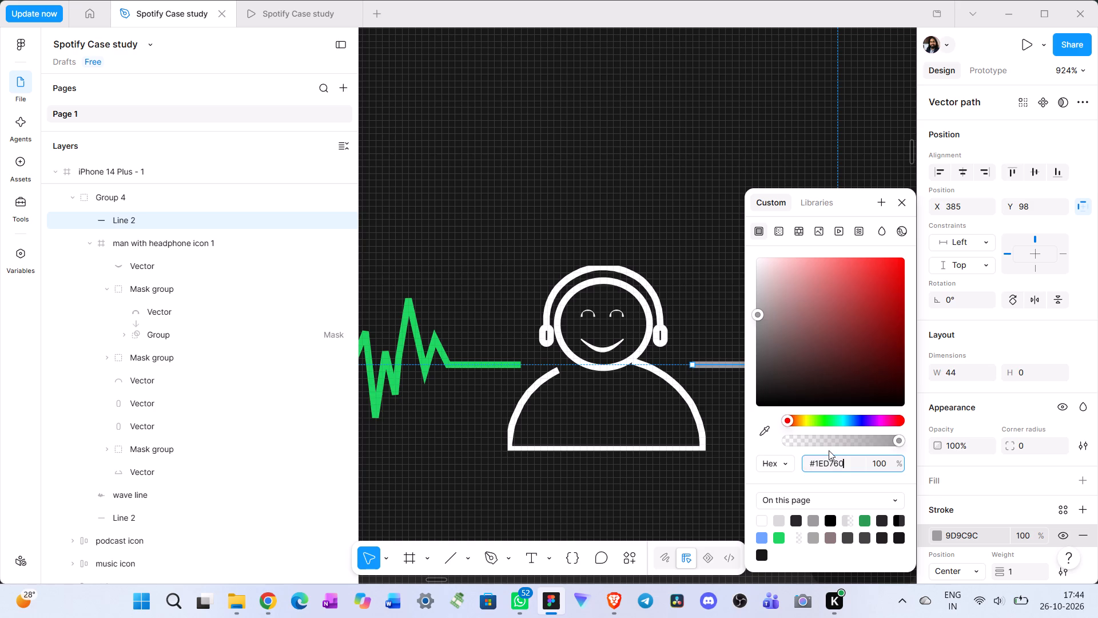
key(Return)
click(718, 482)
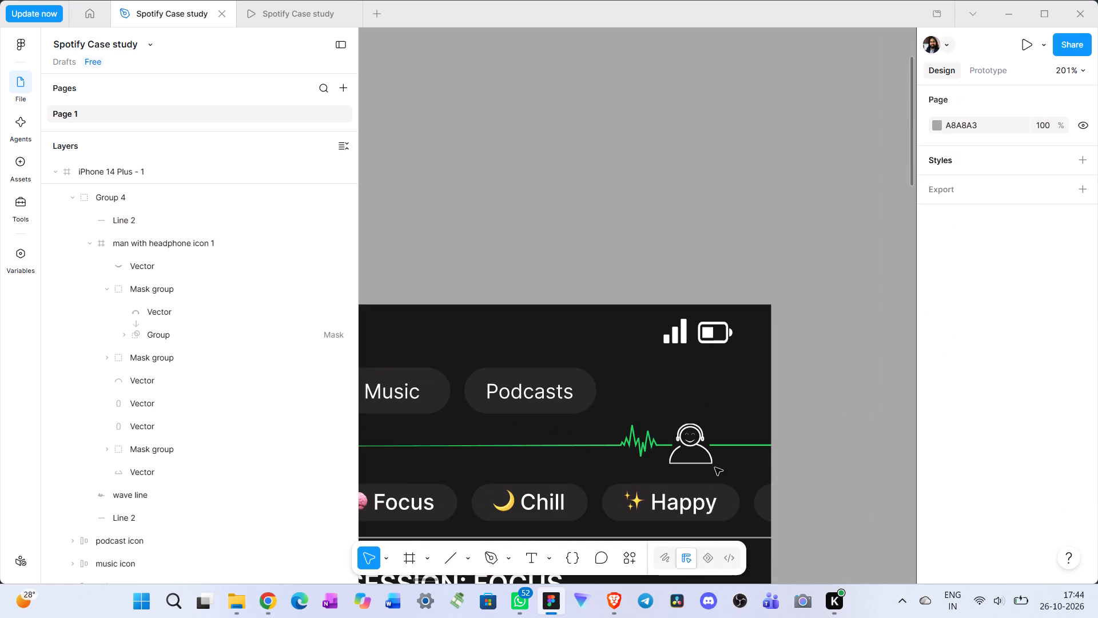
click(826, 458)
Swap the end points of the short green line after the headphone icon and apply a width profile tapering towards the screen's edge.
scroll(821, 453, down, 1)
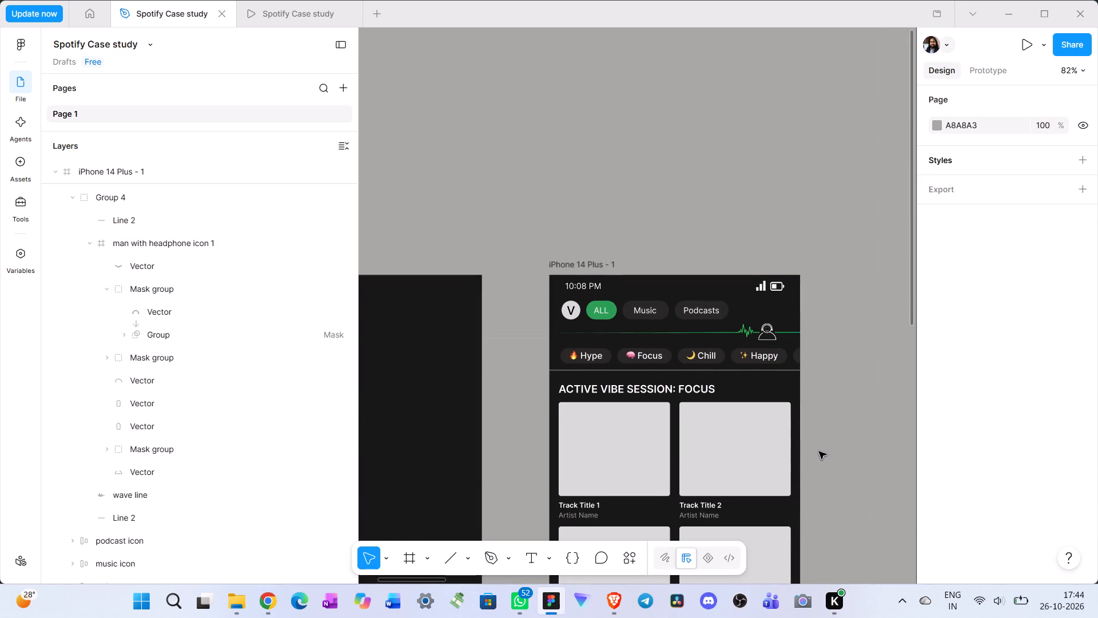
scroll(819, 451, down, 1)
scroll(807, 193, up, 1)
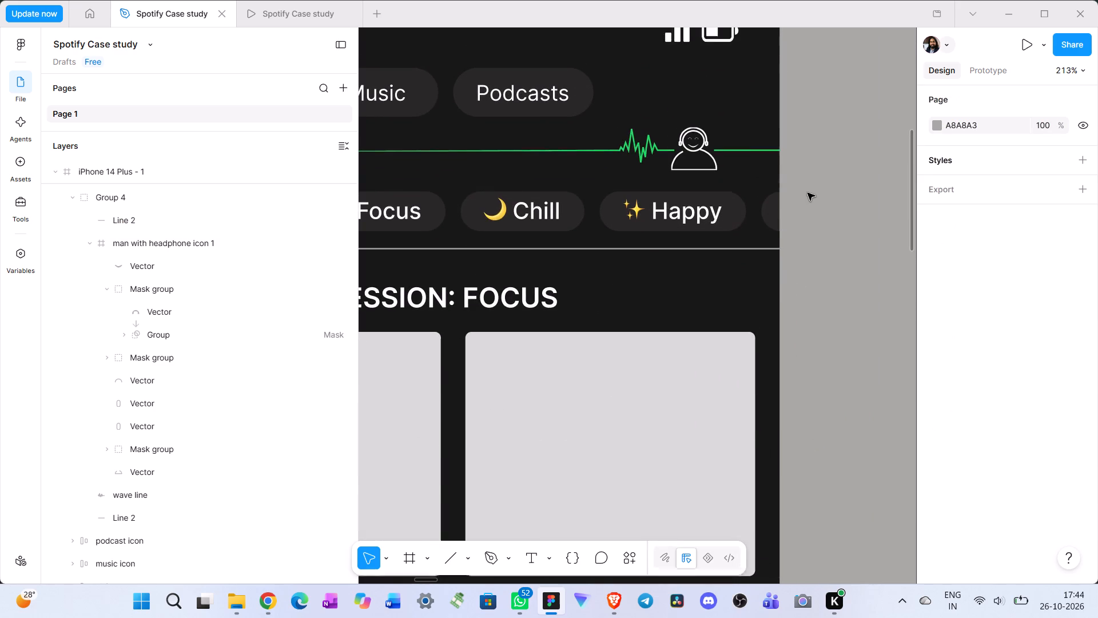
scroll(807, 193, up, 1)
scroll(751, 321, right, 1)
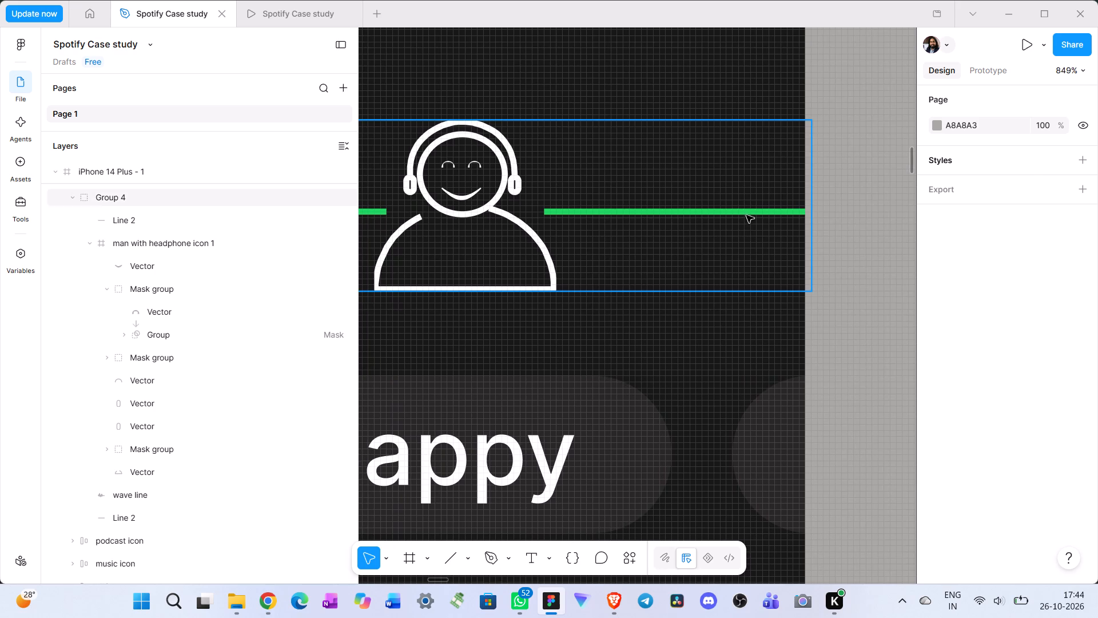
click(745, 212)
double_click(745, 212)
scroll(1046, 396, down, 5)
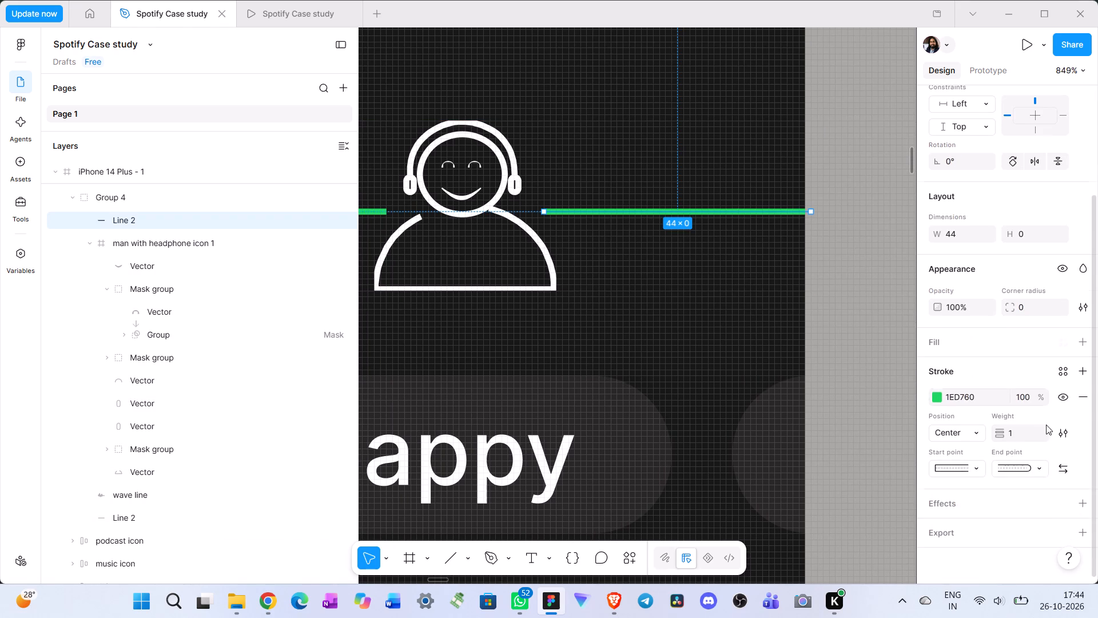
click(1064, 471)
click(1066, 438)
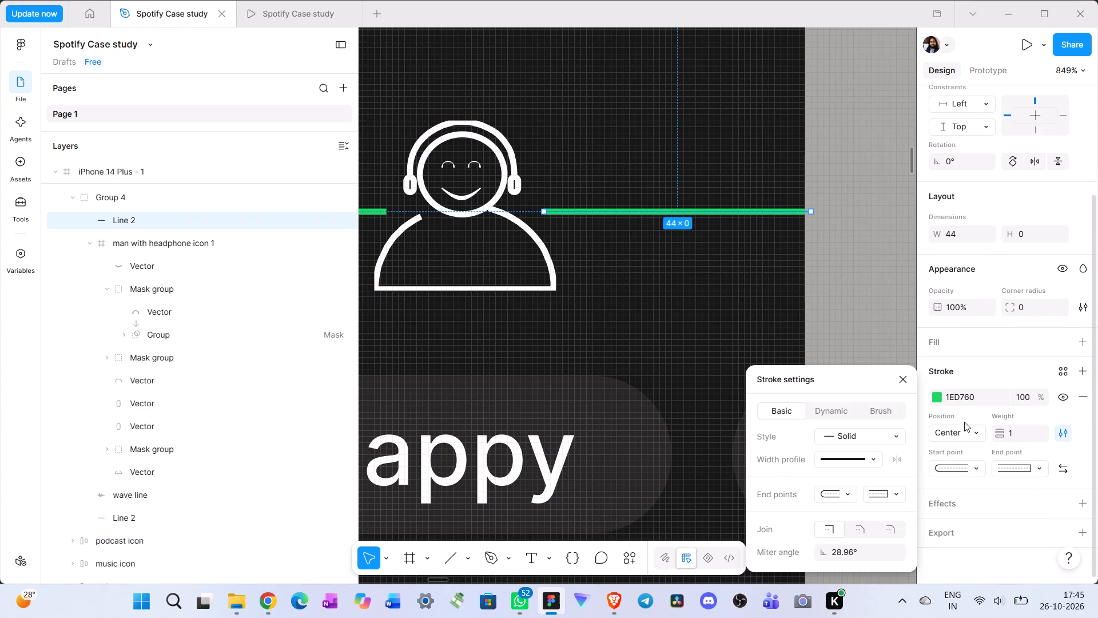
click(873, 459)
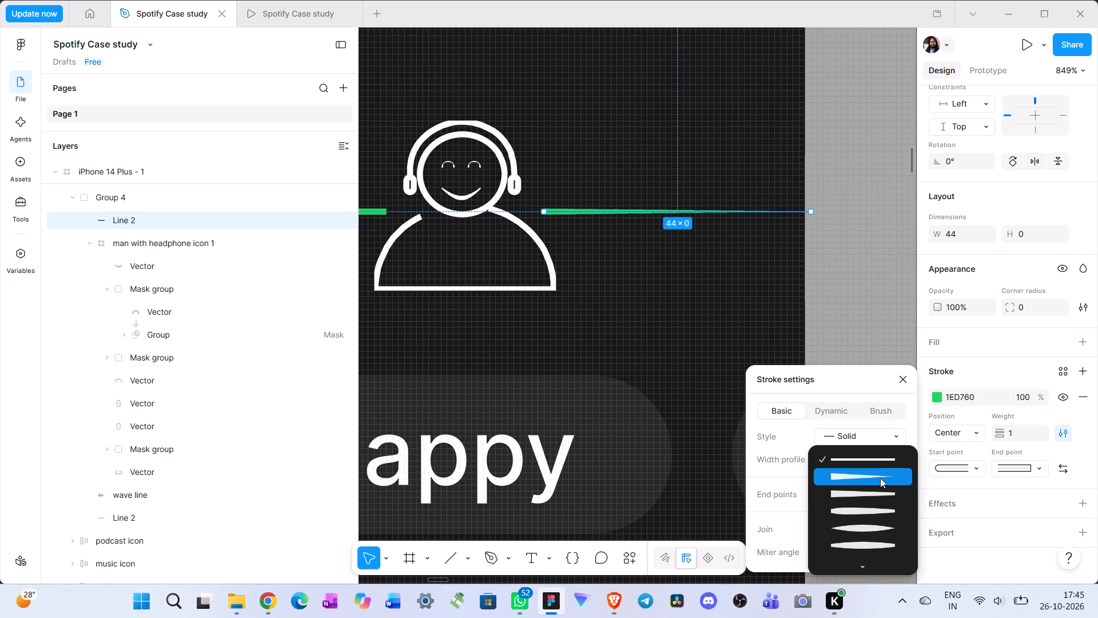
click(880, 481)
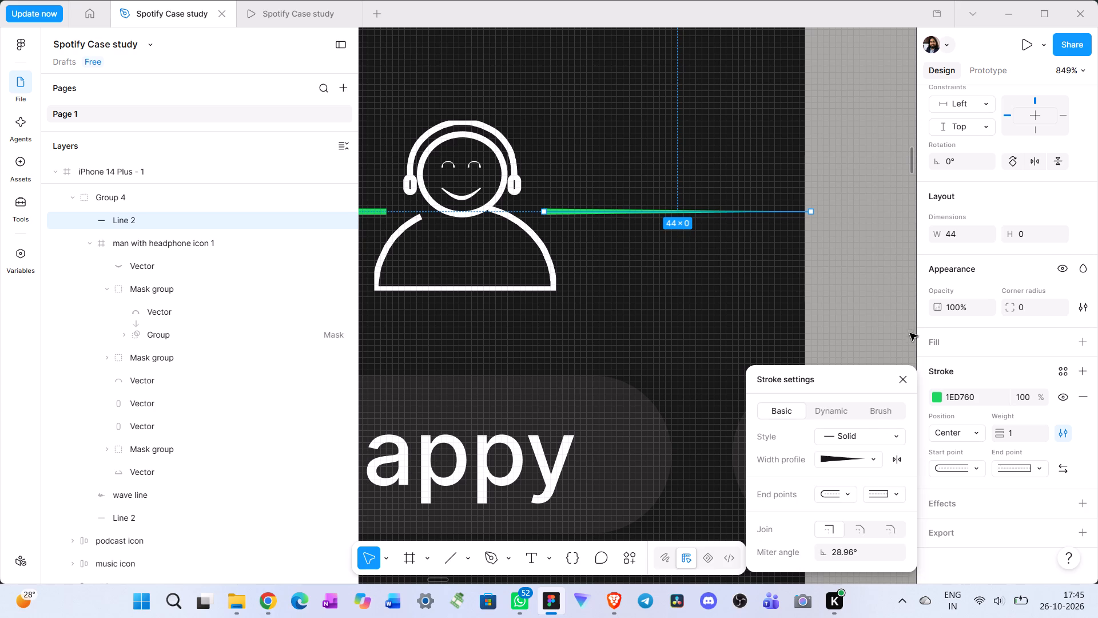
click(877, 287)
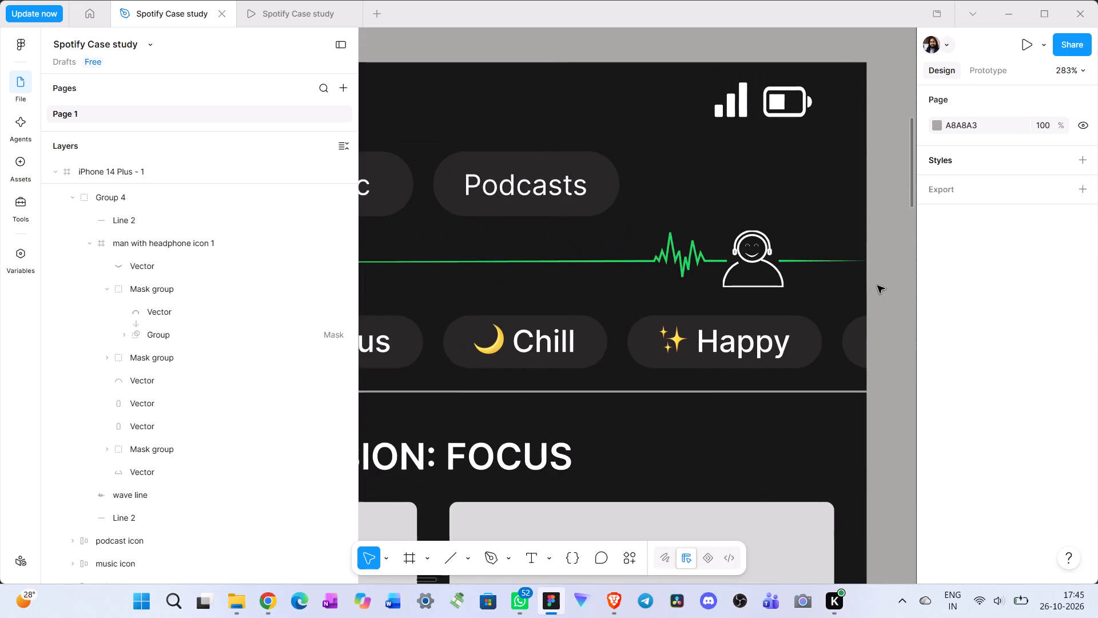
click(893, 353)
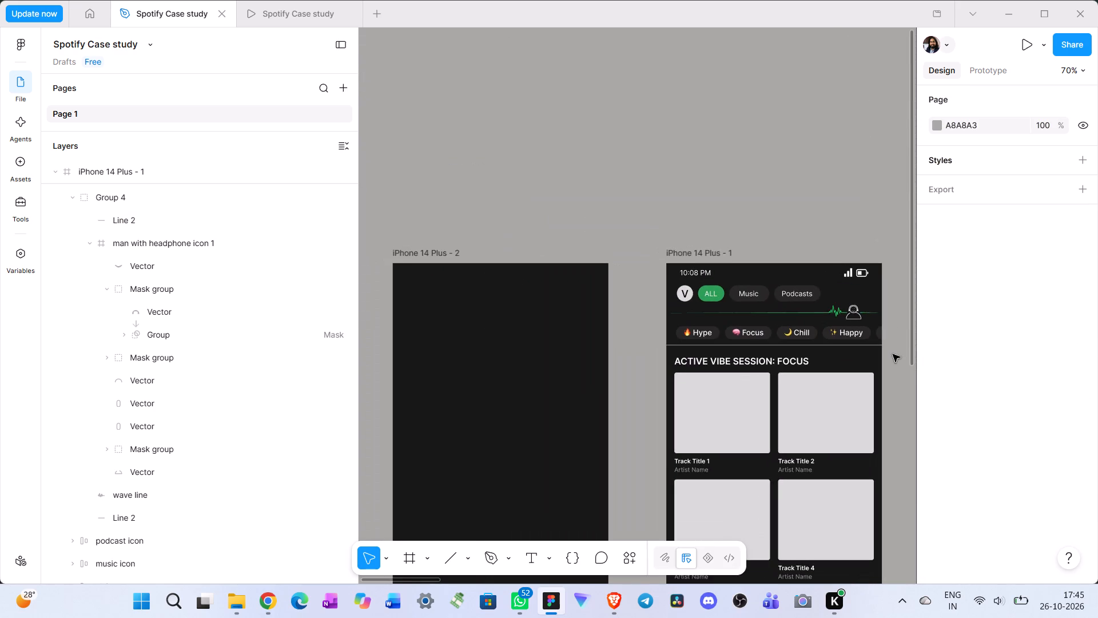
Shorten the iPhone 14 Plus - 1 frame from its bottom edge to 428 × 926.
scroll(893, 354, down, 2)
scroll(893, 354, left, 1)
scroll(893, 354, down, 1)
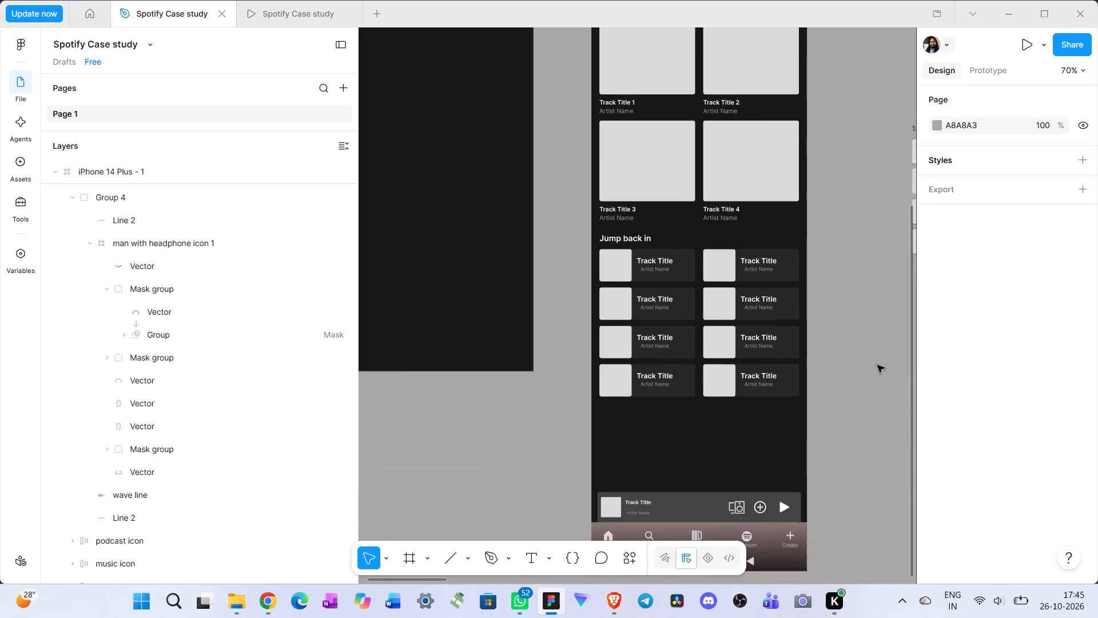
scroll(666, 410, right, 1)
scroll(741, 455, down, 1)
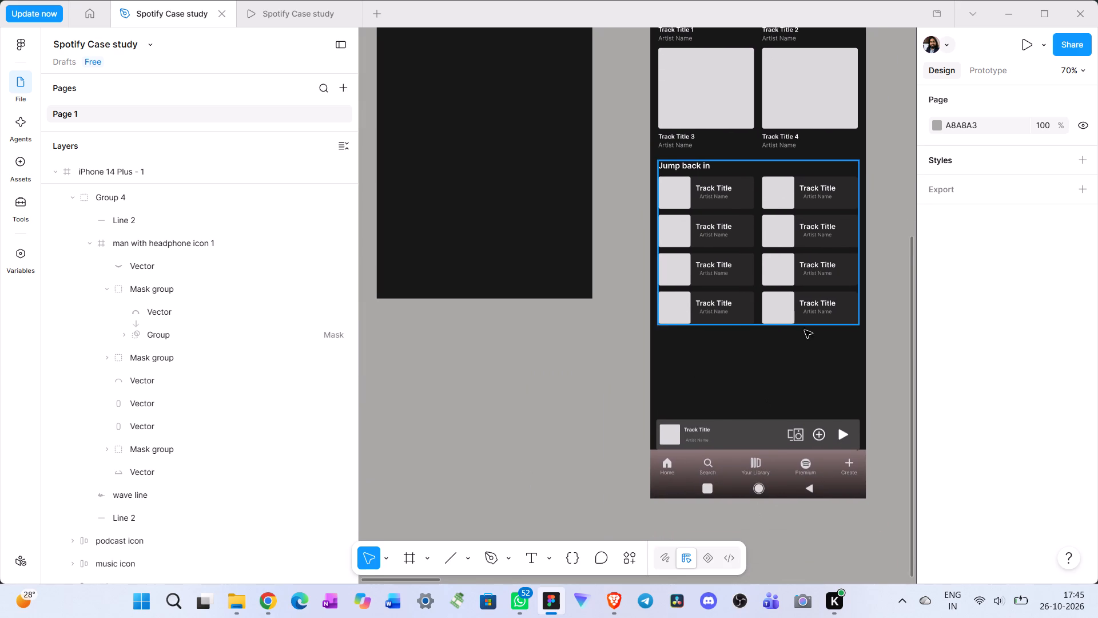
scroll(803, 333, up, 1)
scroll(868, 366, up, 1)
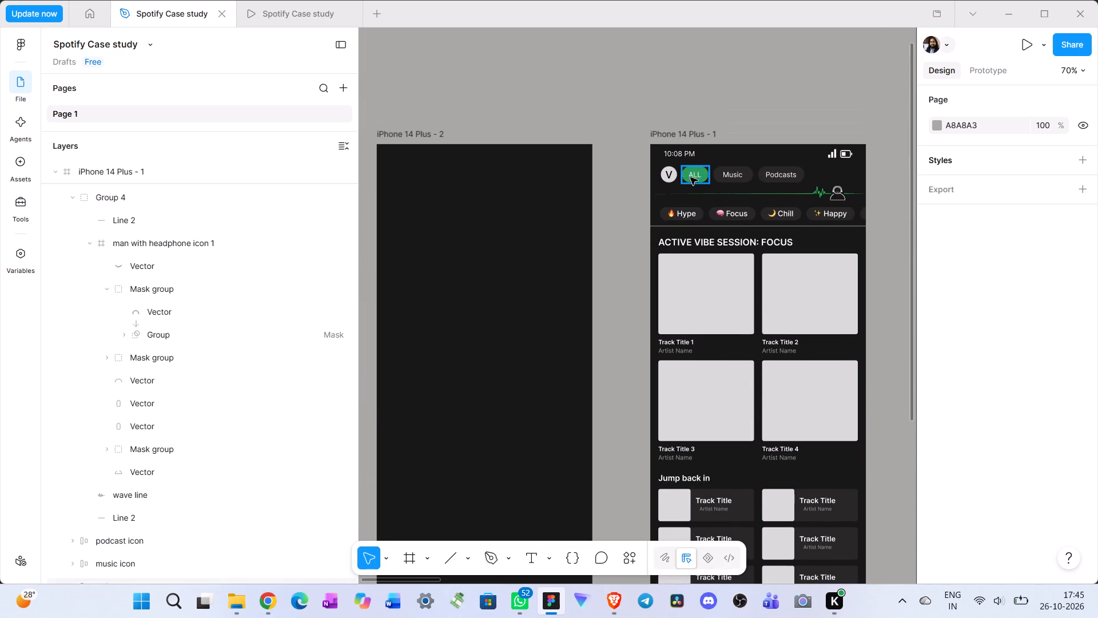
click(691, 136)
scroll(816, 307, down, 8)
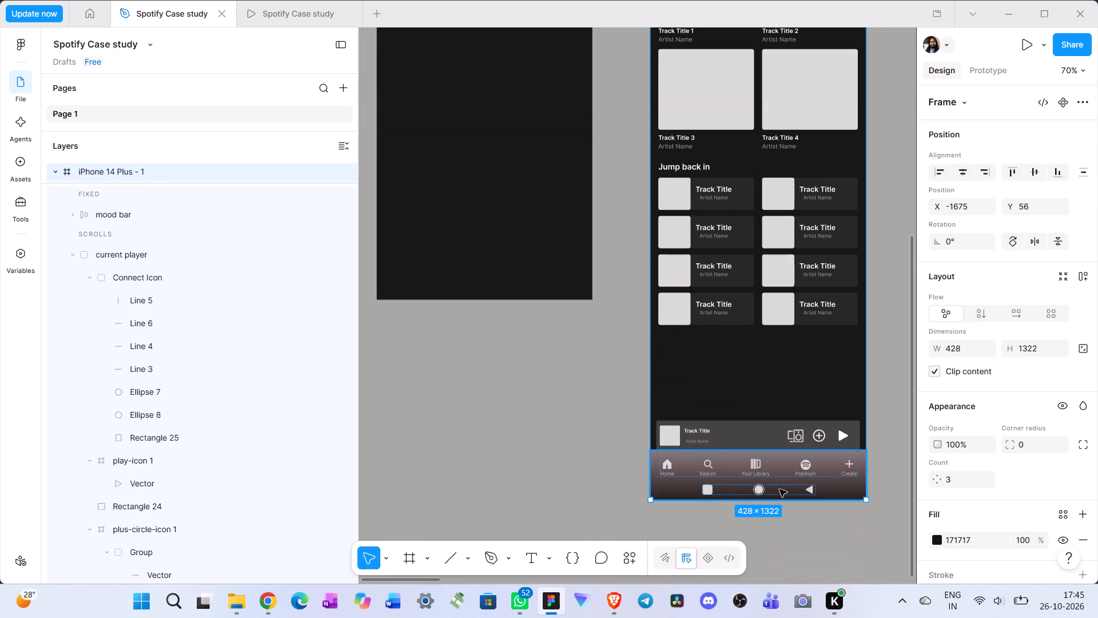
drag(779, 500, 787, 300)
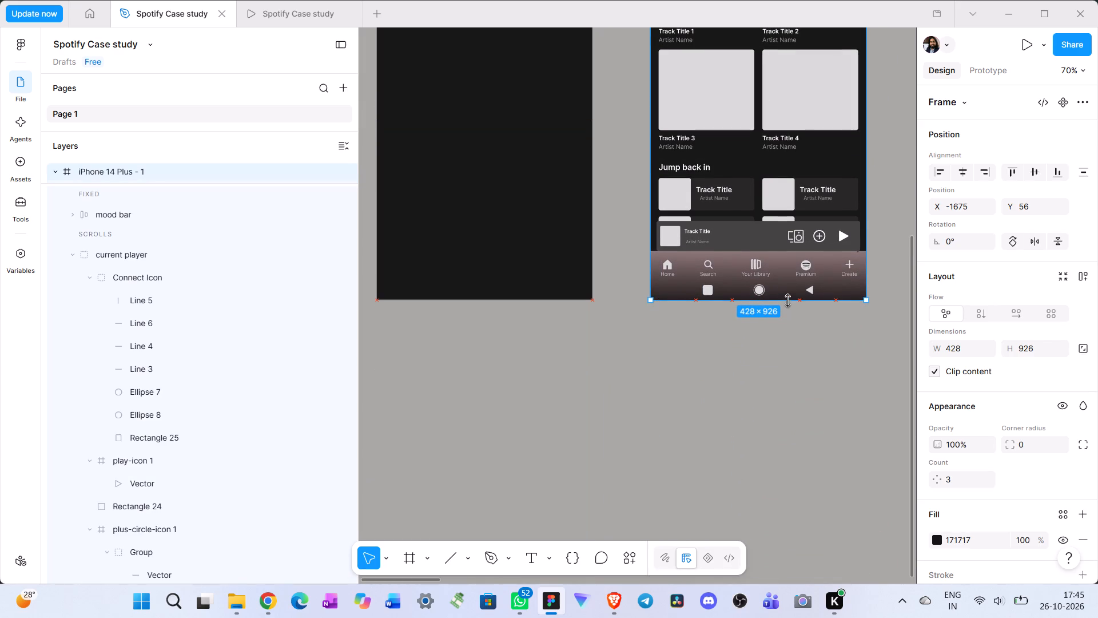
drag(787, 300, 787, 303)
click(791, 397)
Preview the iPhone 14 Plus - 1 prototype, check how the mood bar, player and navigation bar behave while scrolling, and close the preview.
scroll(814, 390, up, 1)
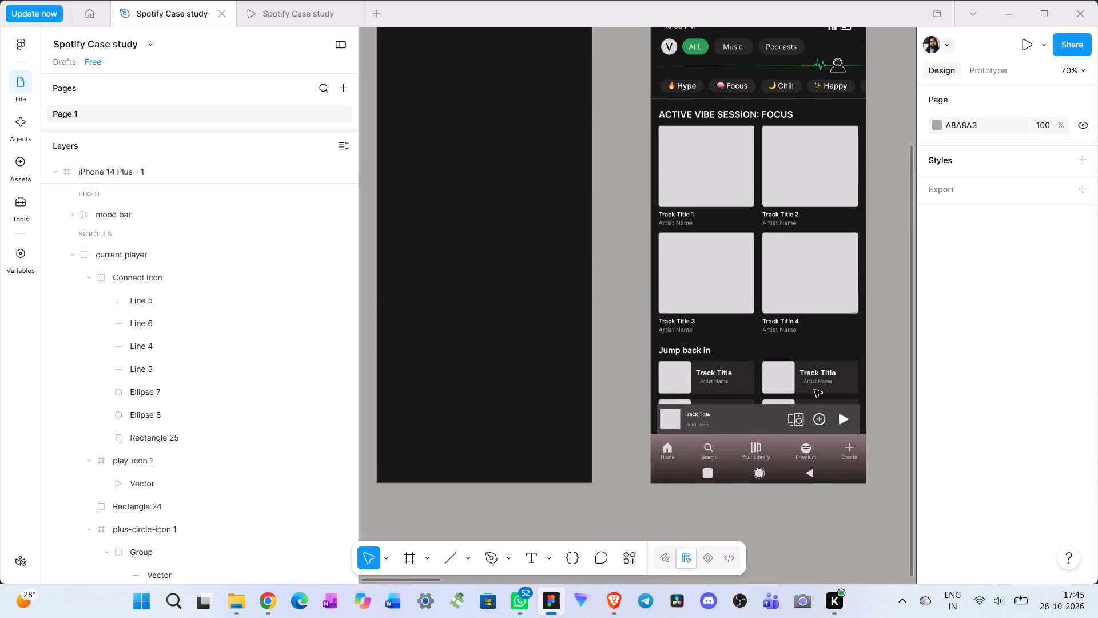
scroll(814, 390, up, 1)
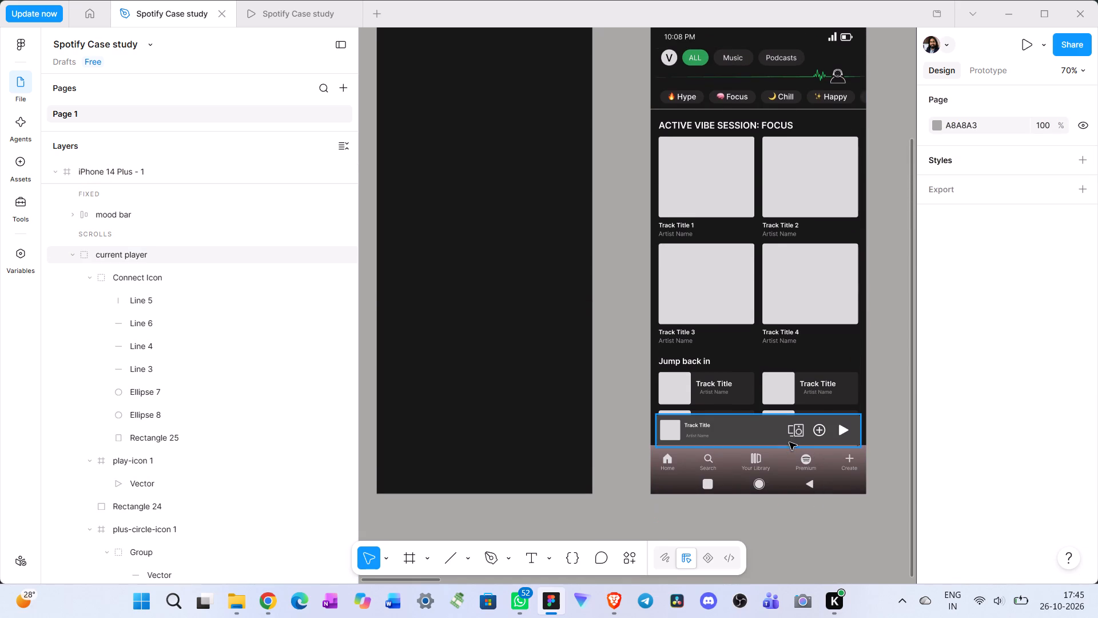
click(881, 411)
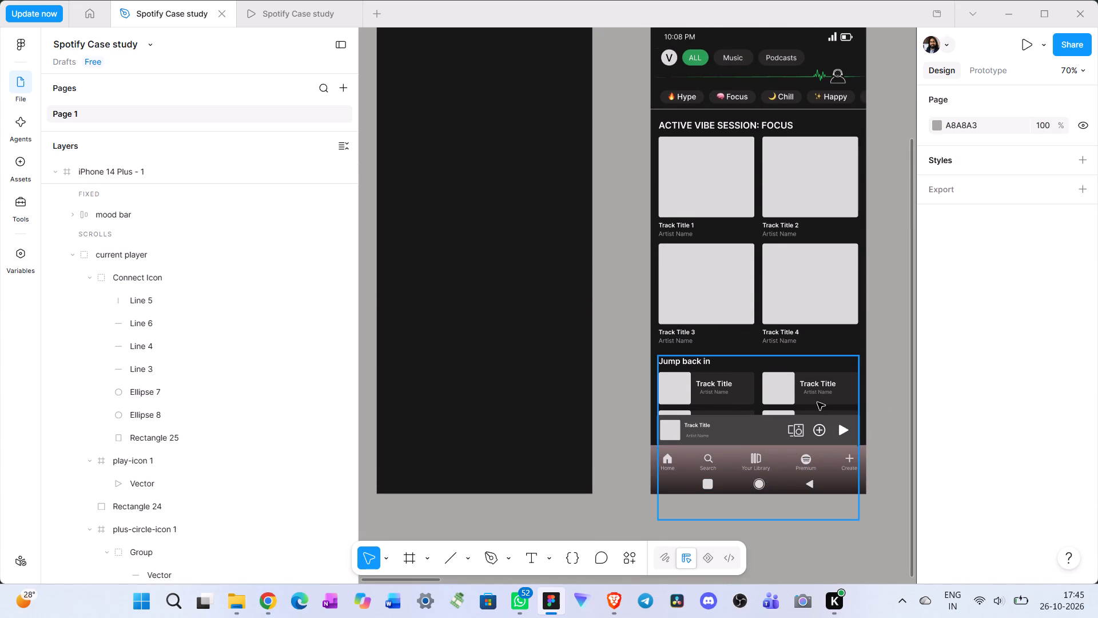
scroll(817, 401, up, 1)
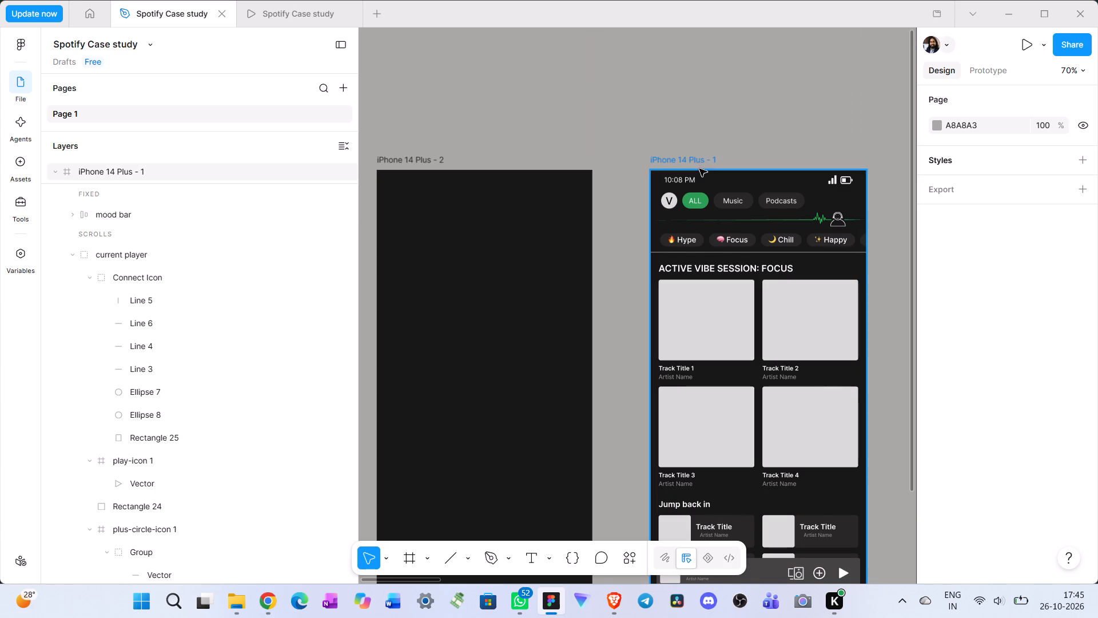
click(699, 169)
click(1024, 40)
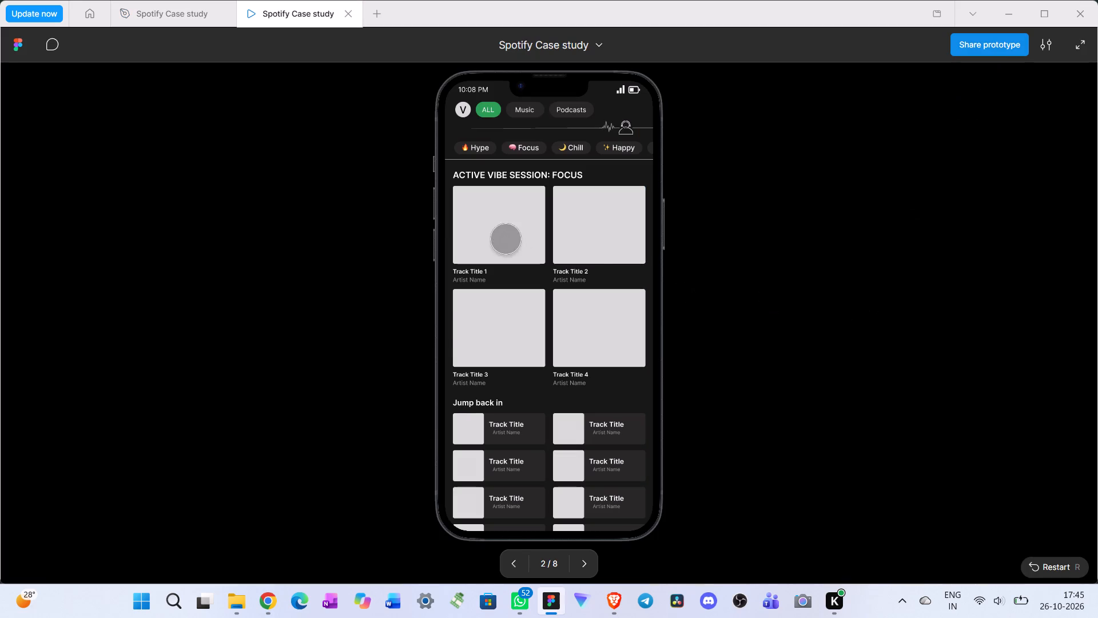
scroll(574, 241, down, 4)
scroll(583, 248, up, 3)
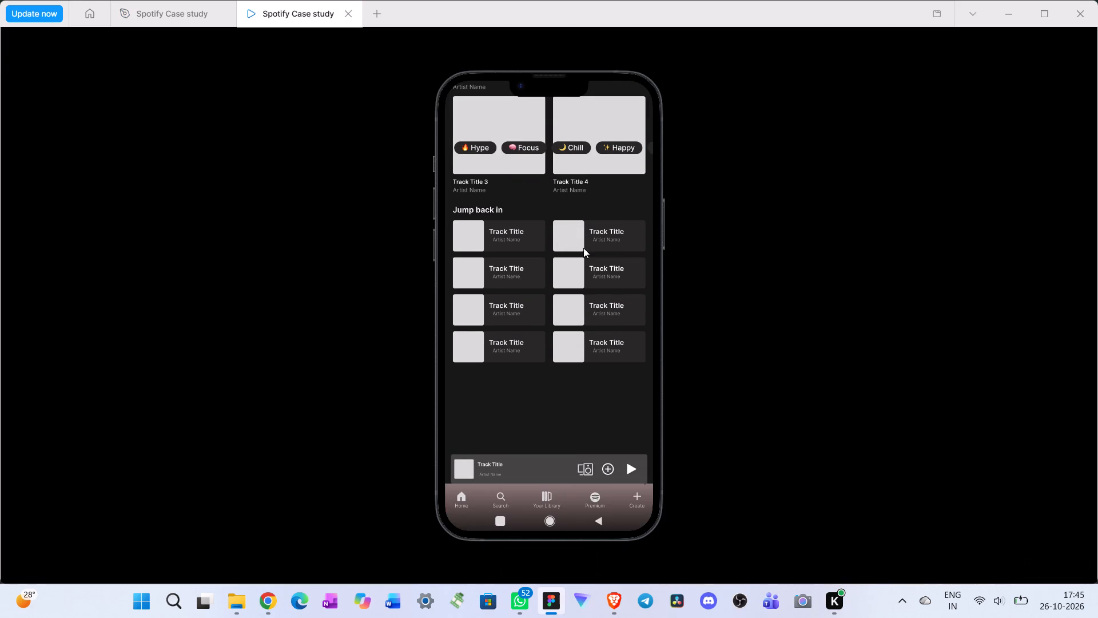
scroll(585, 346, up, 4)
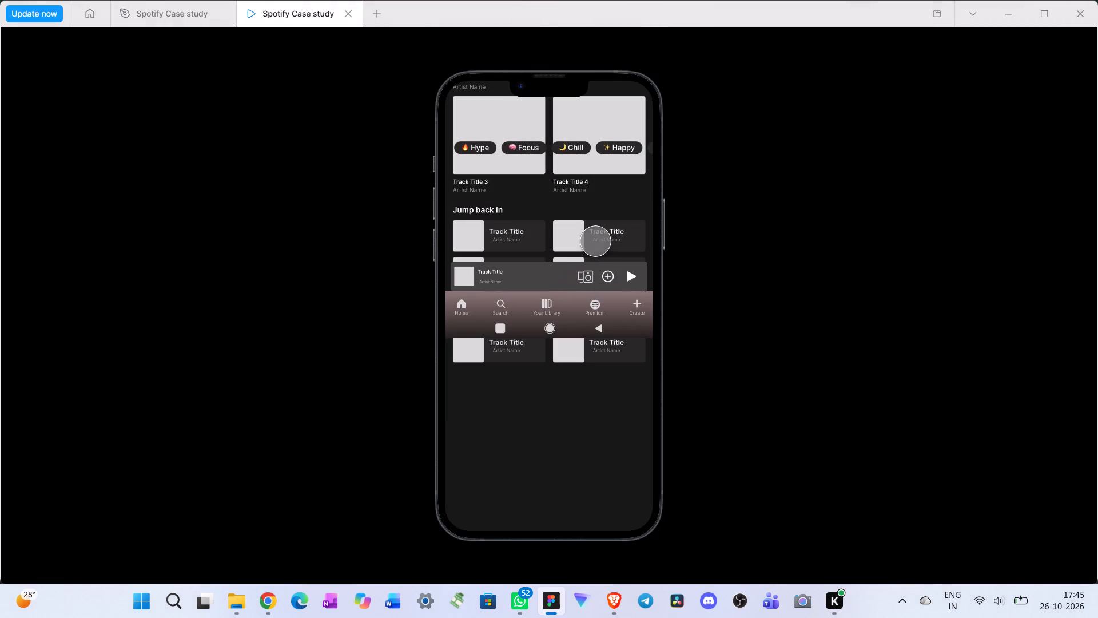
scroll(595, 240, up, 5)
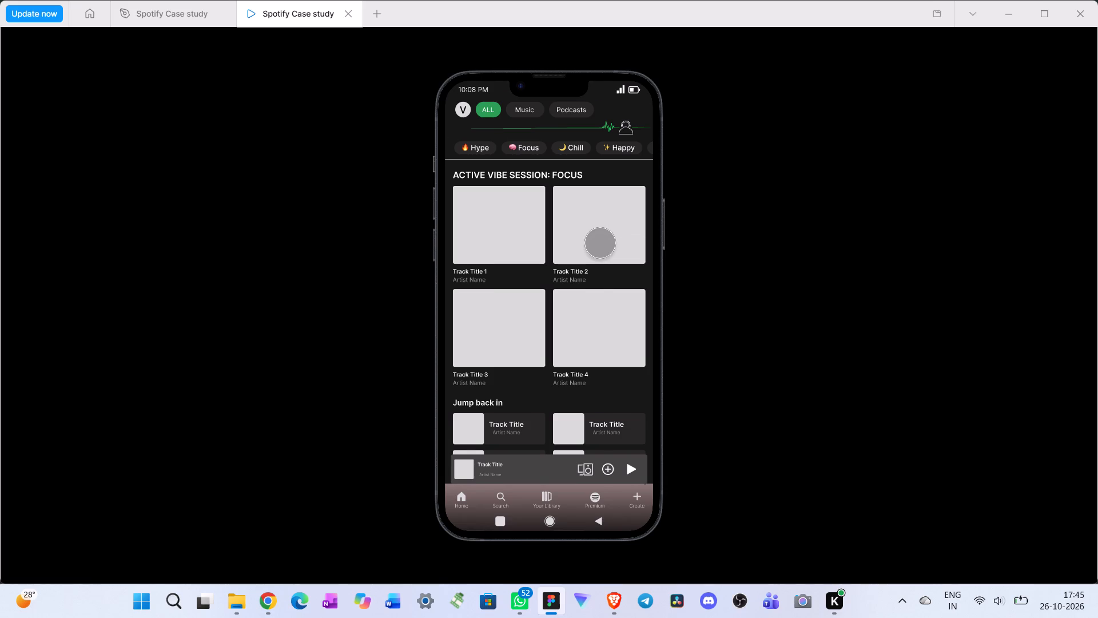
scroll(600, 243, down, 4)
scroll(623, 292, up, 4)
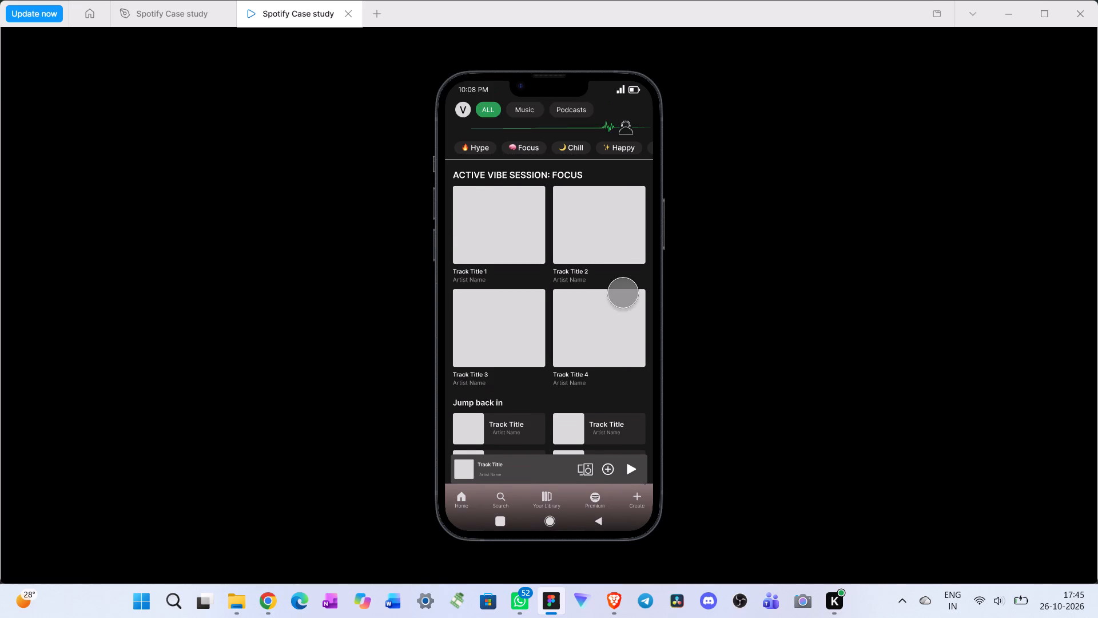
scroll(623, 292, down, 5)
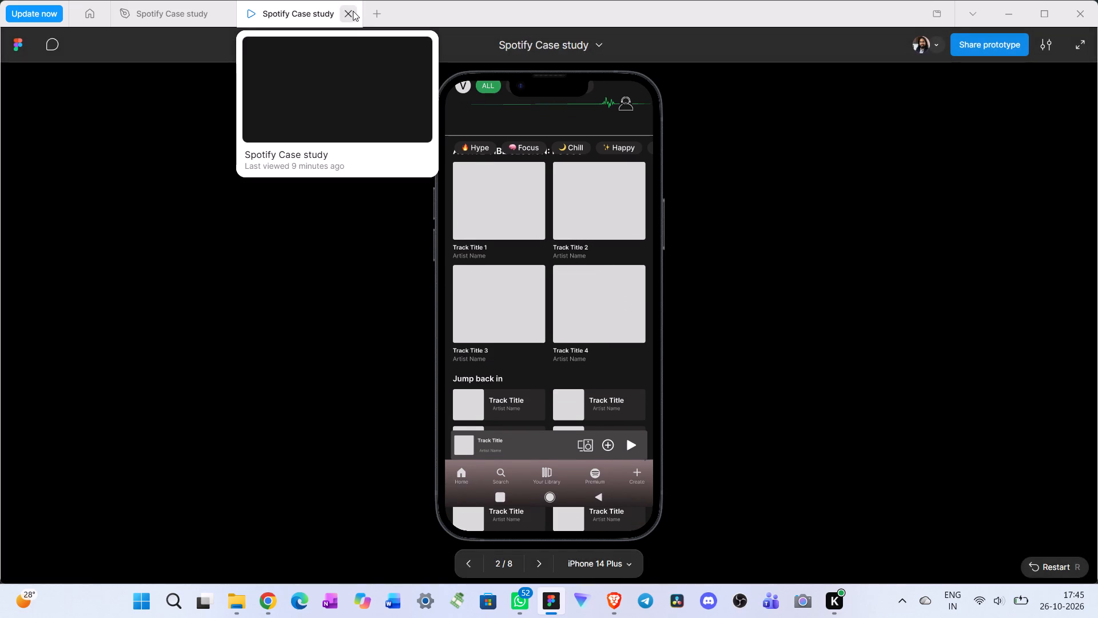
click(352, 11)
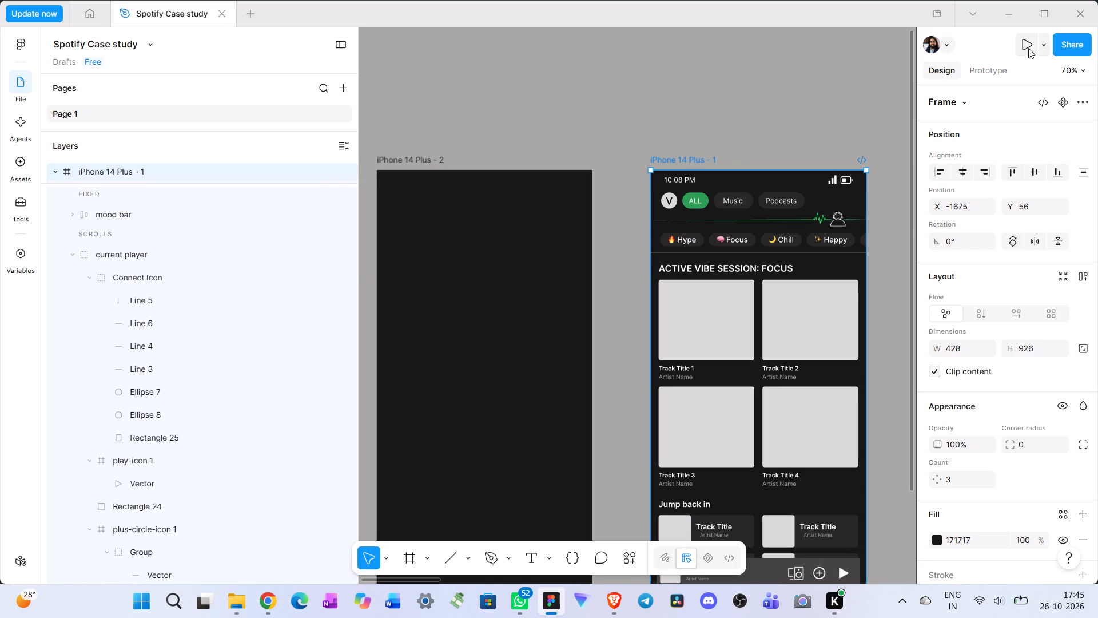
Launch a fresh preview of the iPhone 14 Plus - 1 frame, test its vertical scrolling again, and return to the design file.
click(1032, 42)
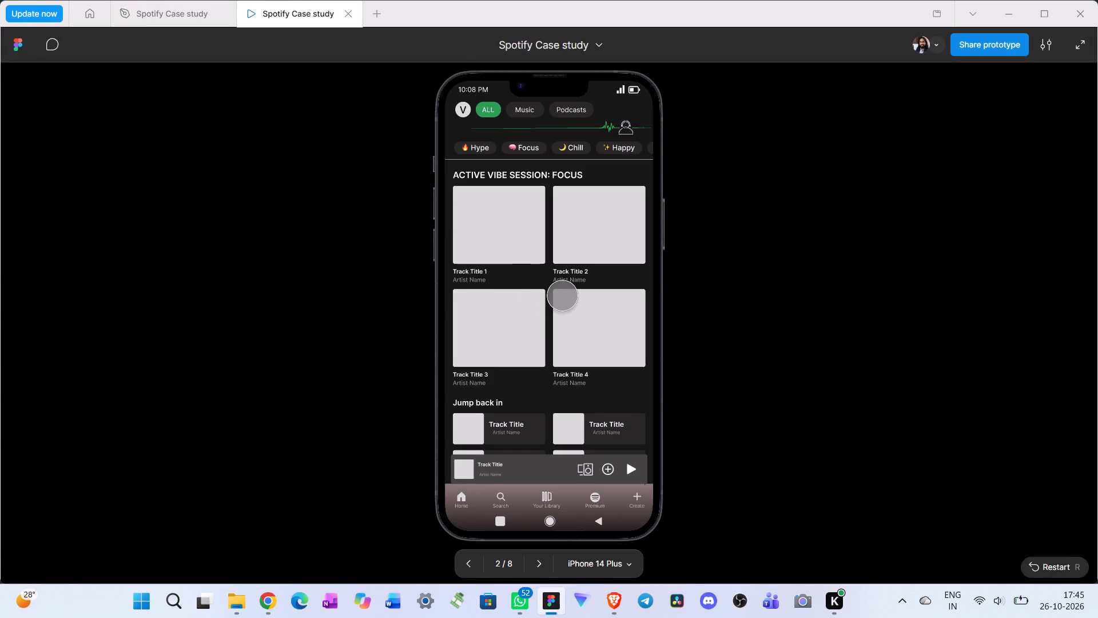
scroll(563, 295, down, 3)
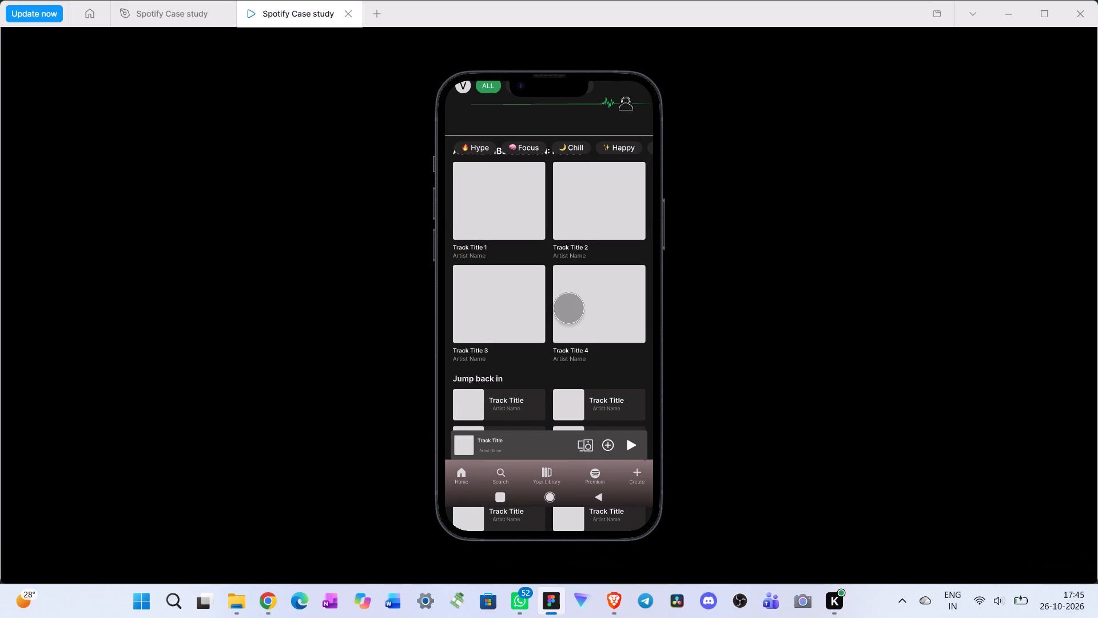
scroll(568, 308, up, 3)
scroll(570, 308, down, 3)
scroll(572, 313, up, 6)
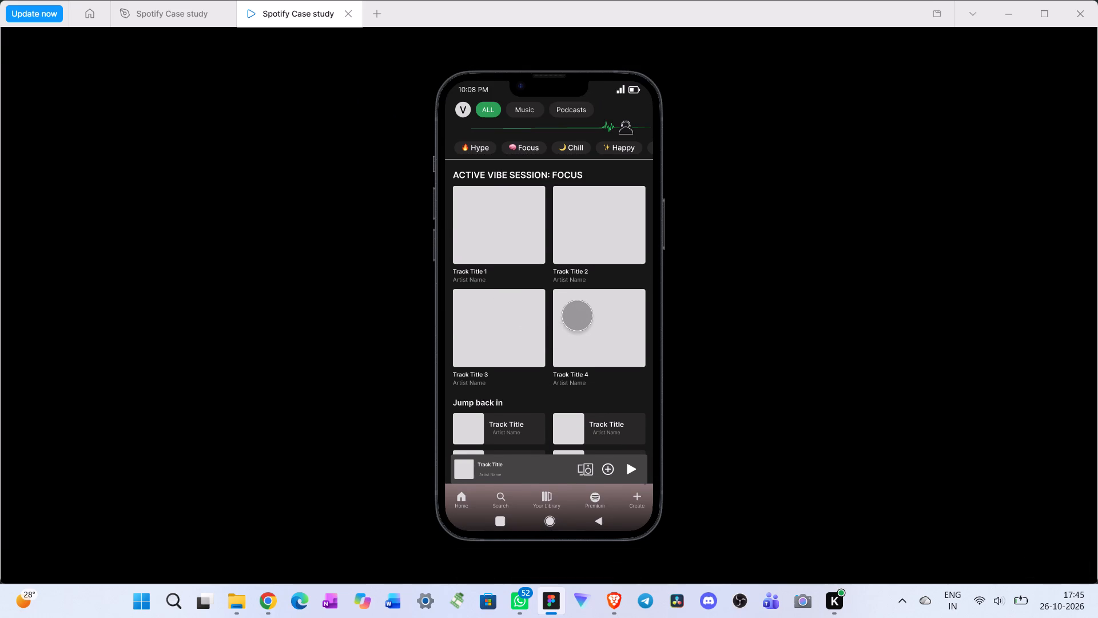
click(183, 14)
scroll(723, 436, down, 7)
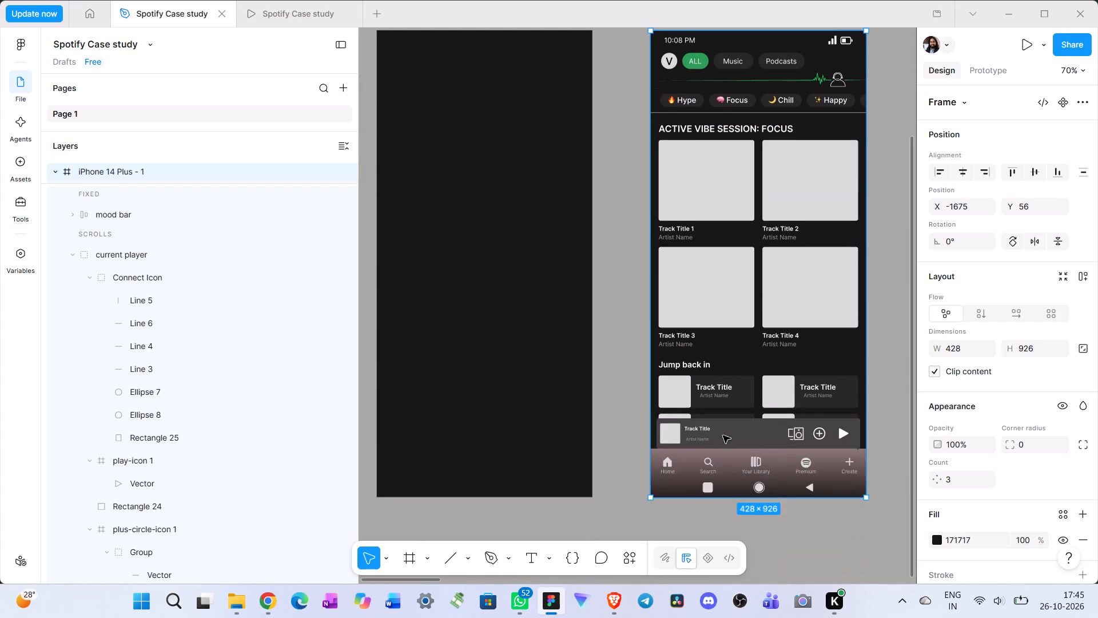
Scroll through the open prototype preview to check the player and bottom navigation bar, and return to the design file.
click(830, 398)
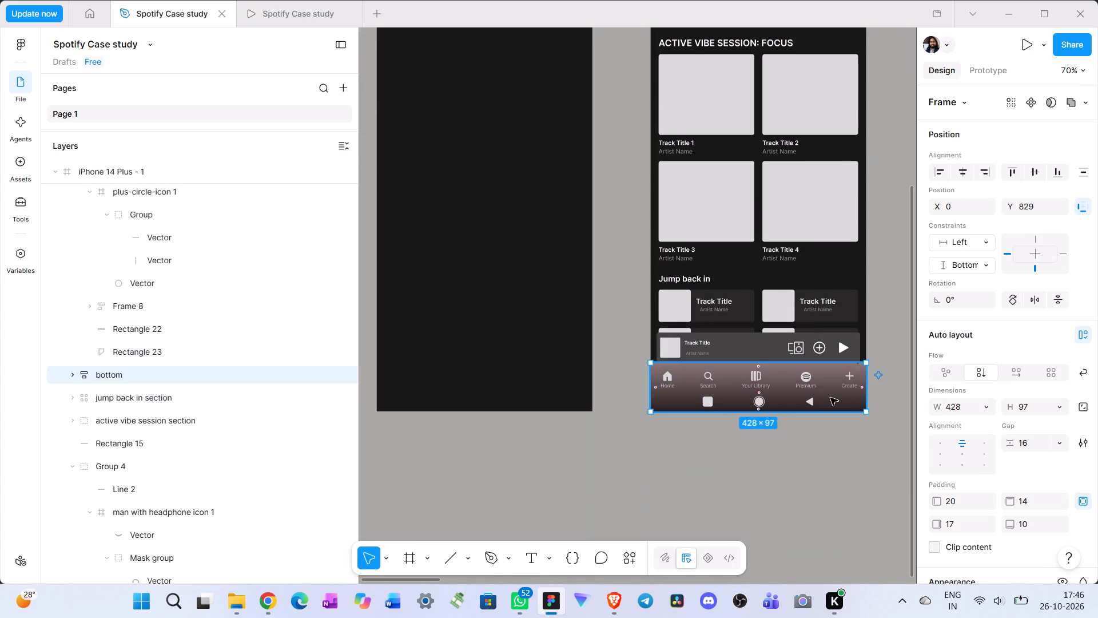
click(277, 2)
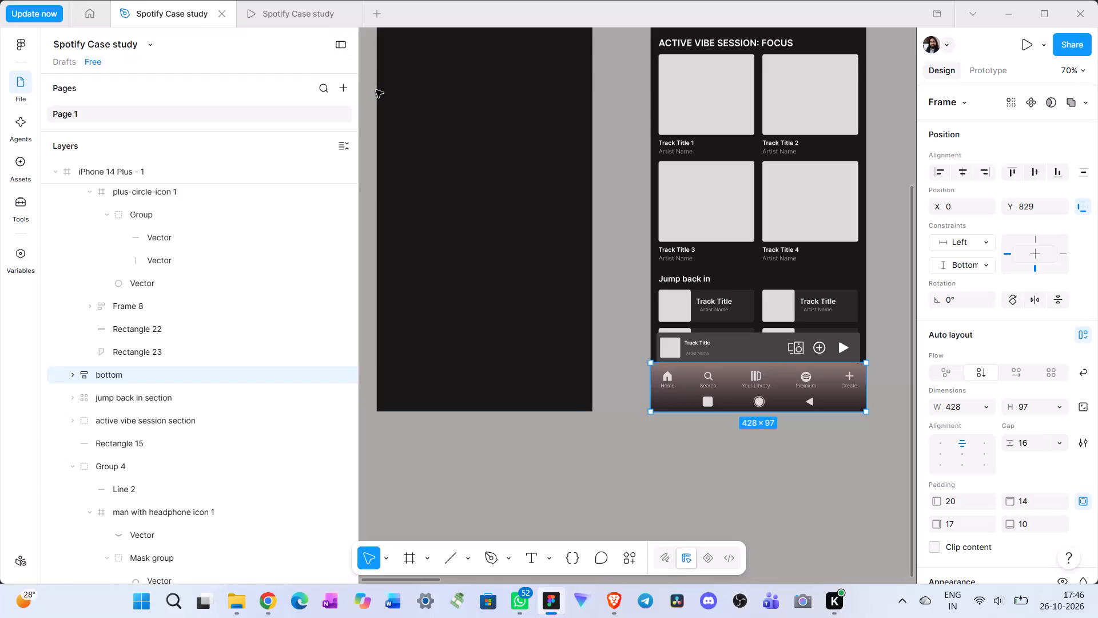
click(268, 5)
click(281, 0)
click(283, 10)
scroll(536, 331, down, 3)
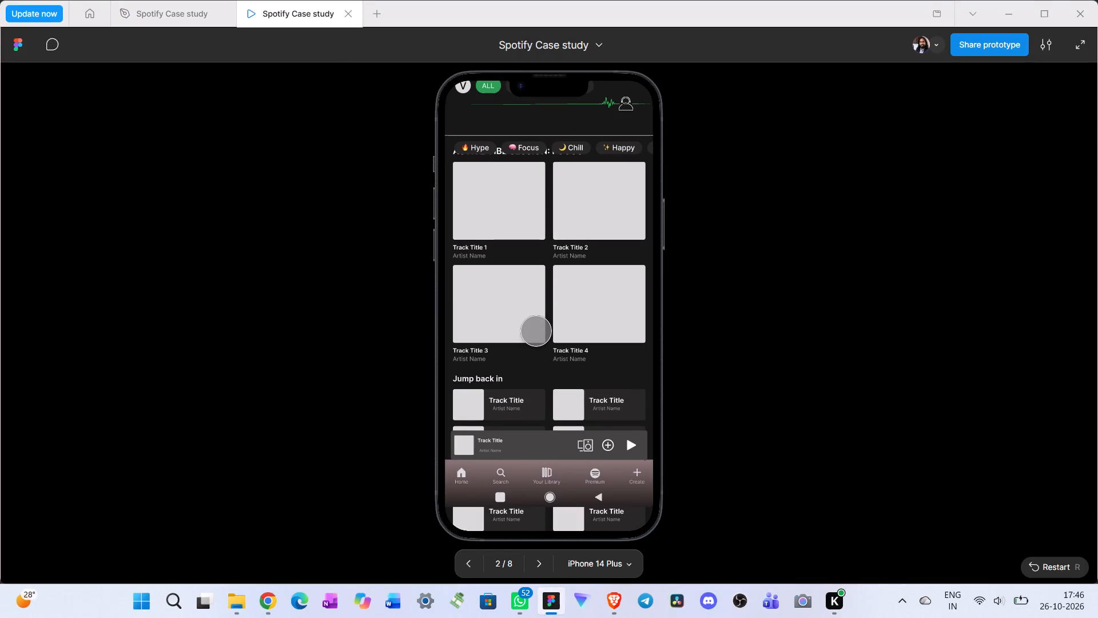
scroll(512, 406, up, 4)
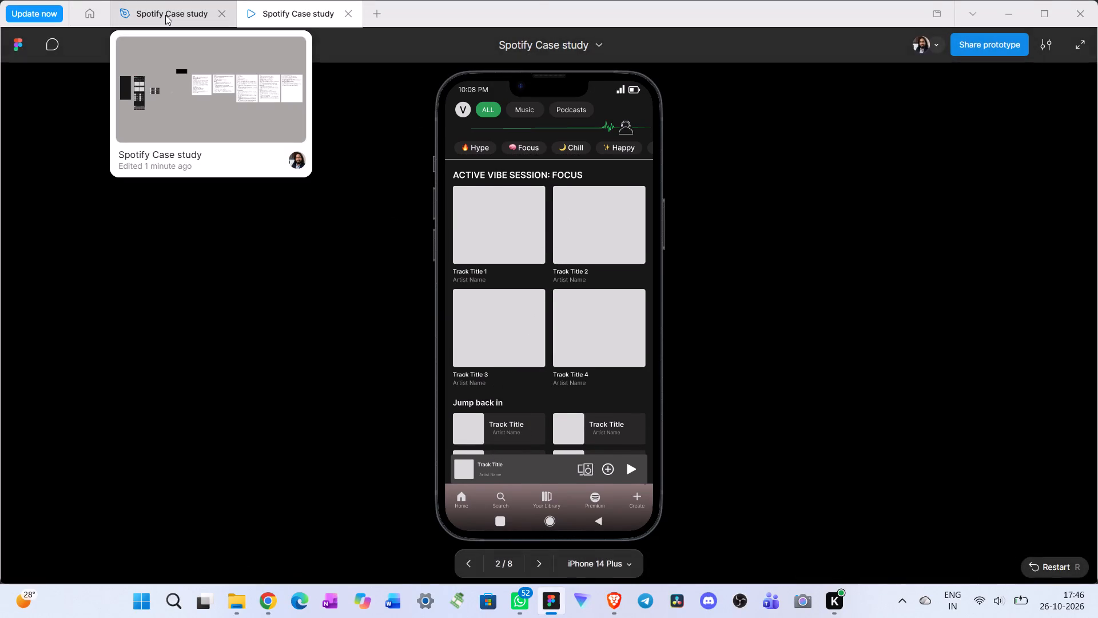
click(165, 15)
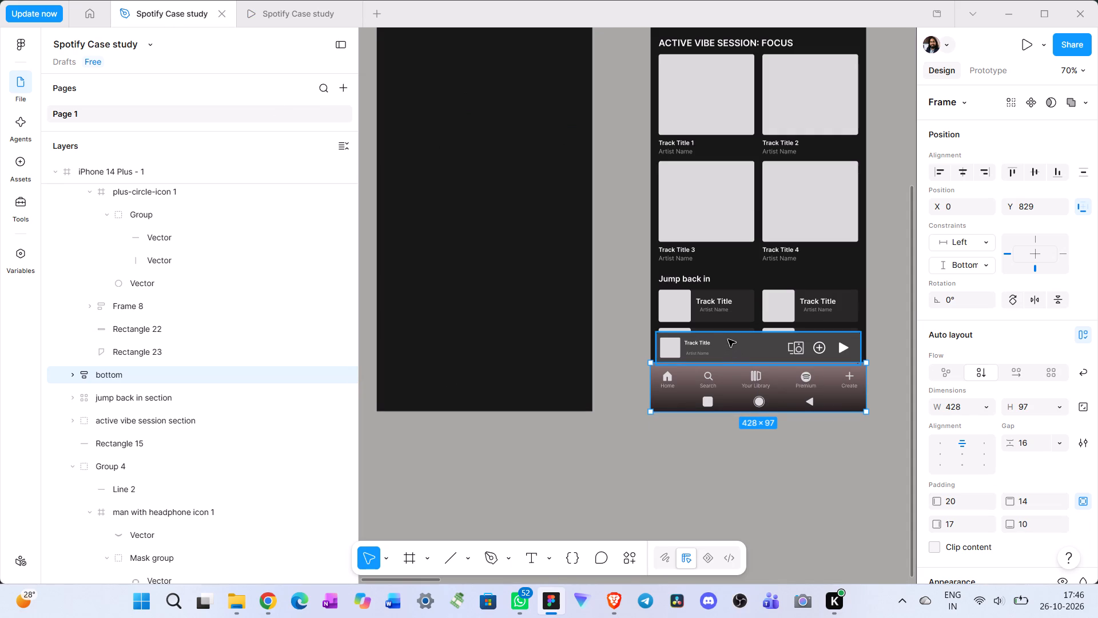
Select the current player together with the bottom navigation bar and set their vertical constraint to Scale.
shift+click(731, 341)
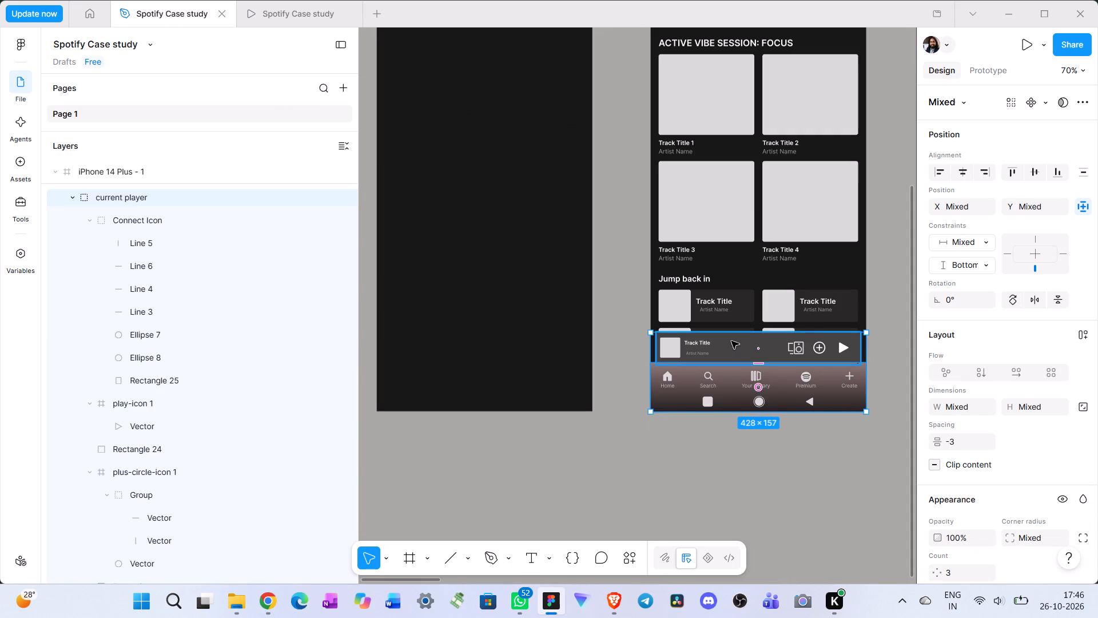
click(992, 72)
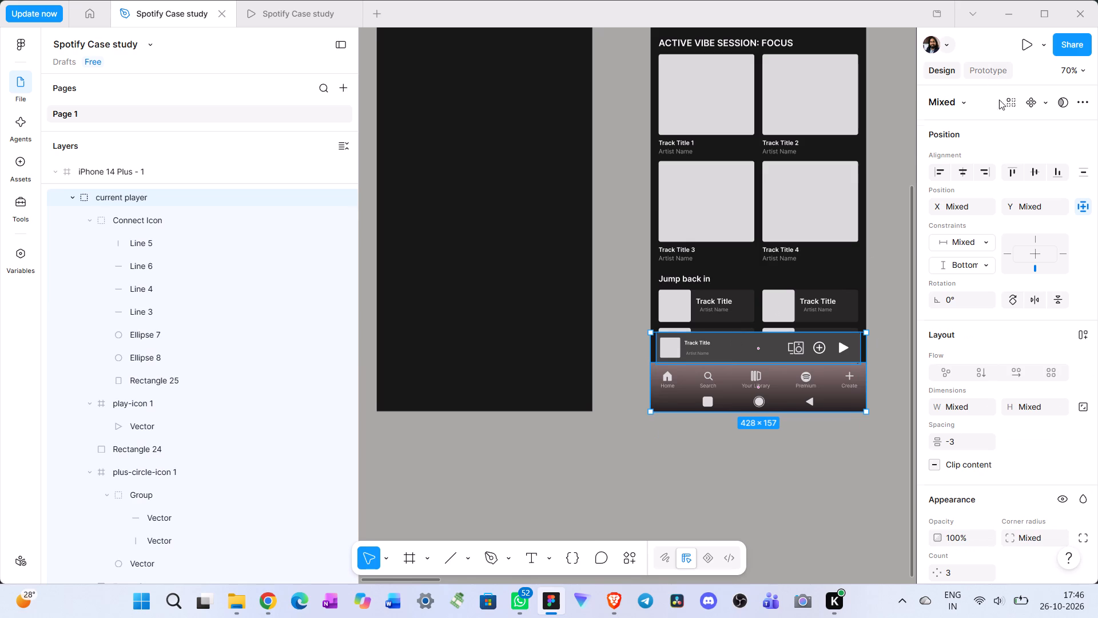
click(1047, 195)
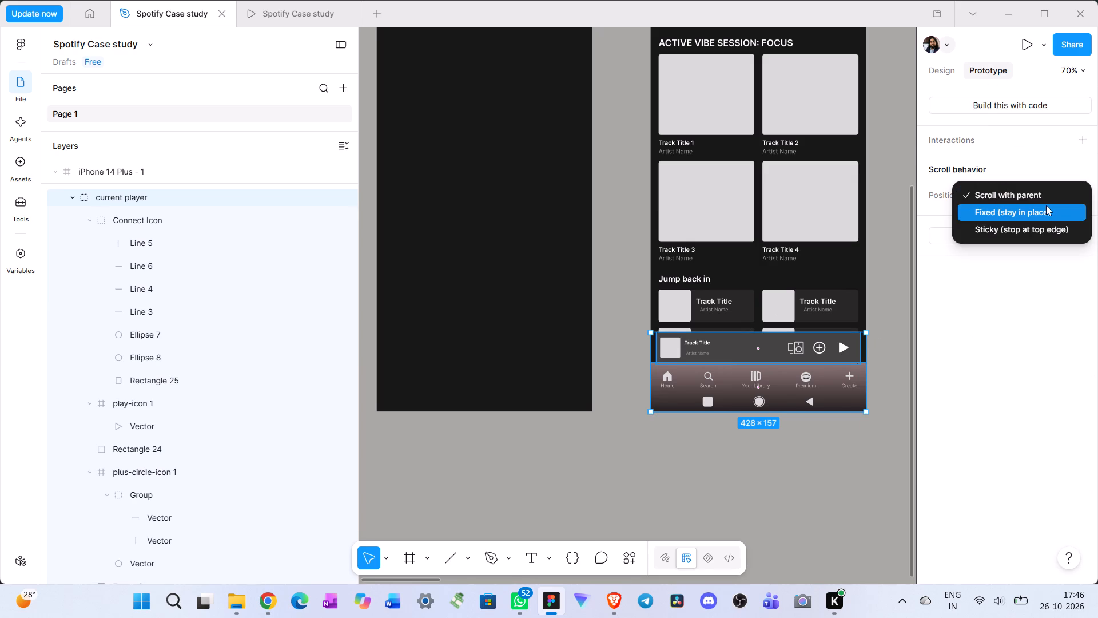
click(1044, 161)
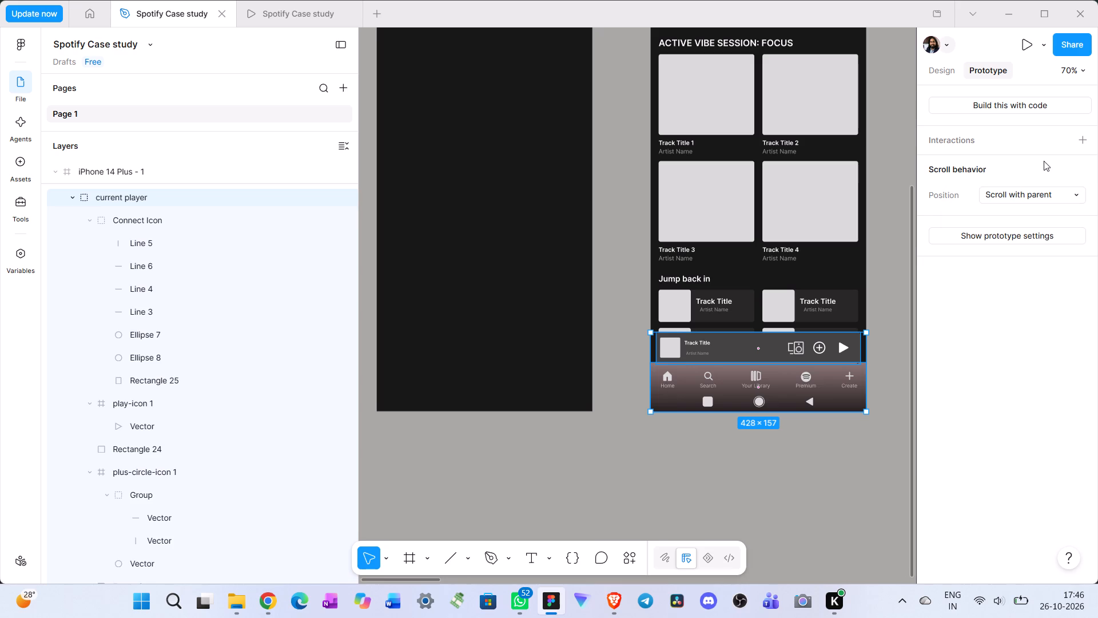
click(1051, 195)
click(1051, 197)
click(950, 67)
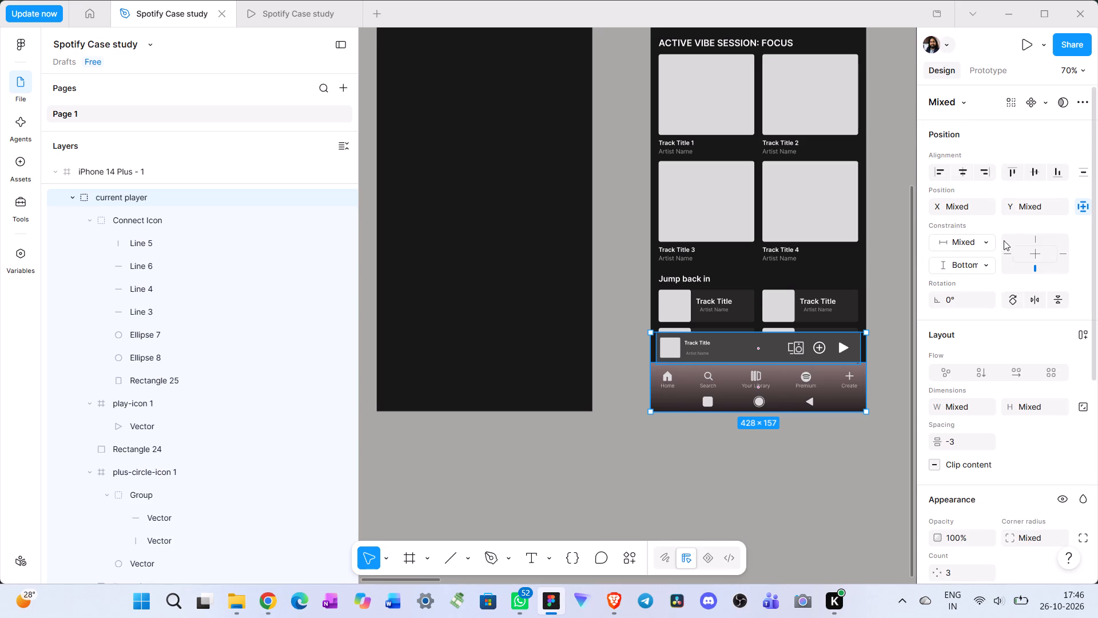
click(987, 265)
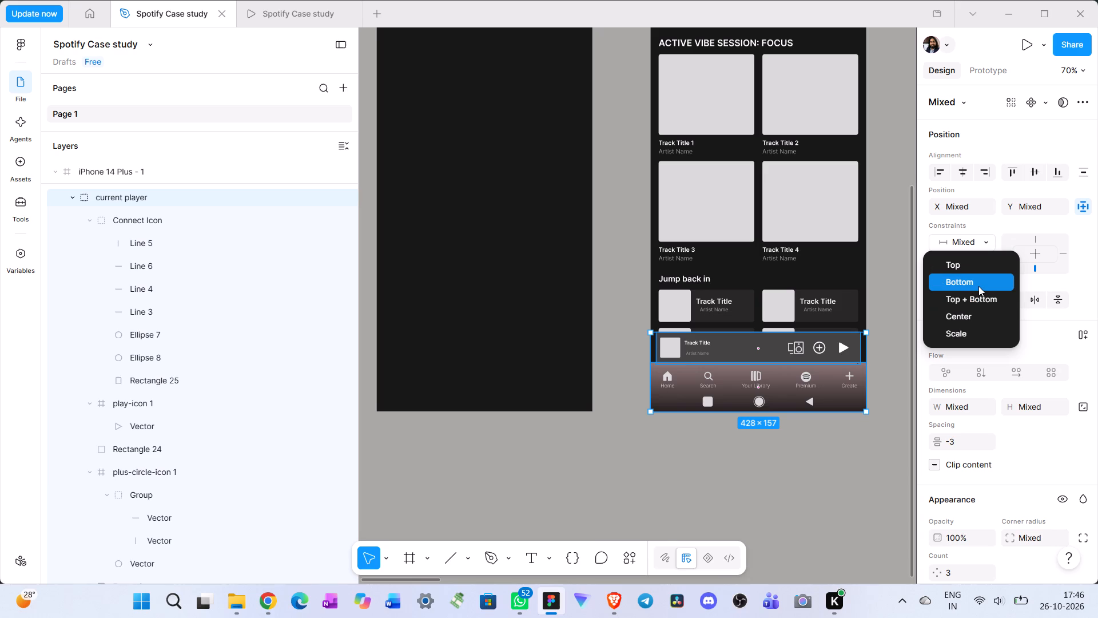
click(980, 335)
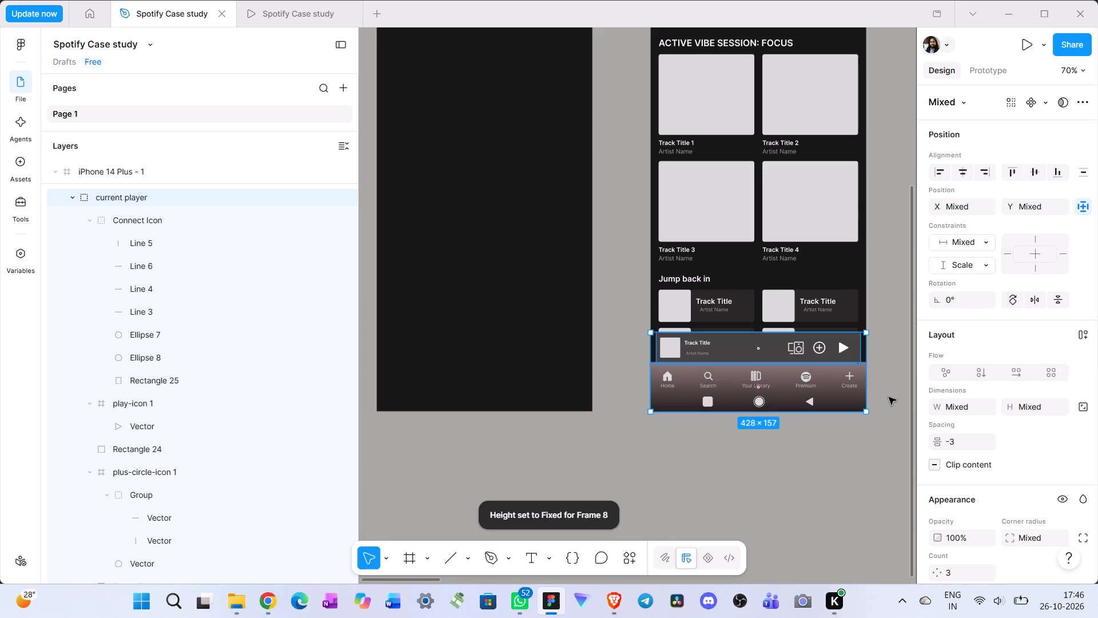
Check scrolling in the open prototype preview, close it, and launch and close a fresh preview.
scroll(896, 398, up, 4)
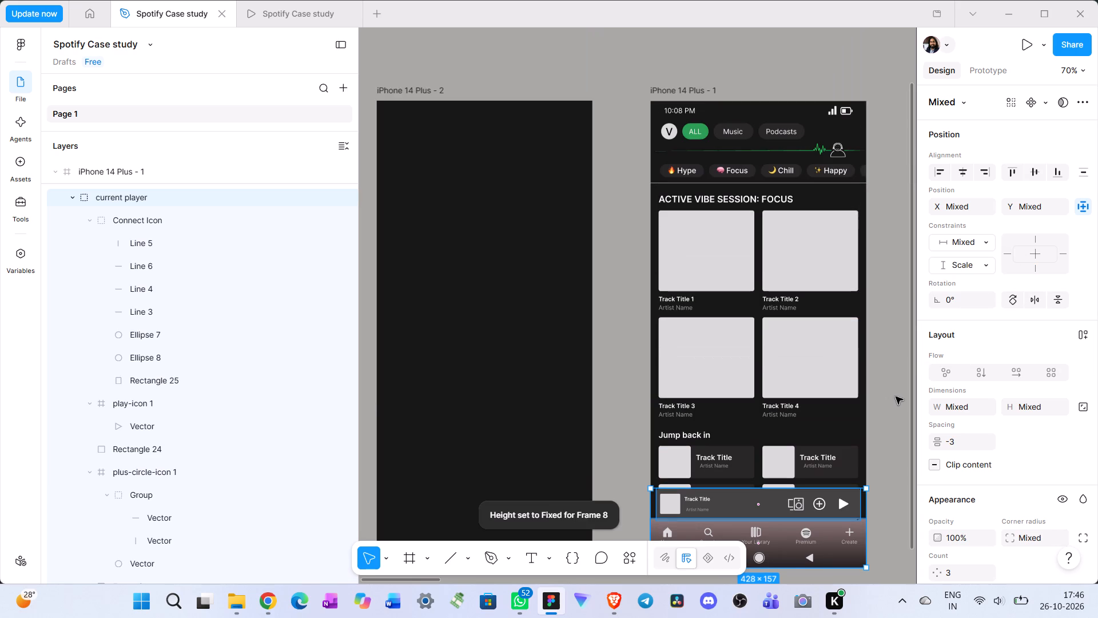
click(283, 15)
scroll(563, 206, down, 5)
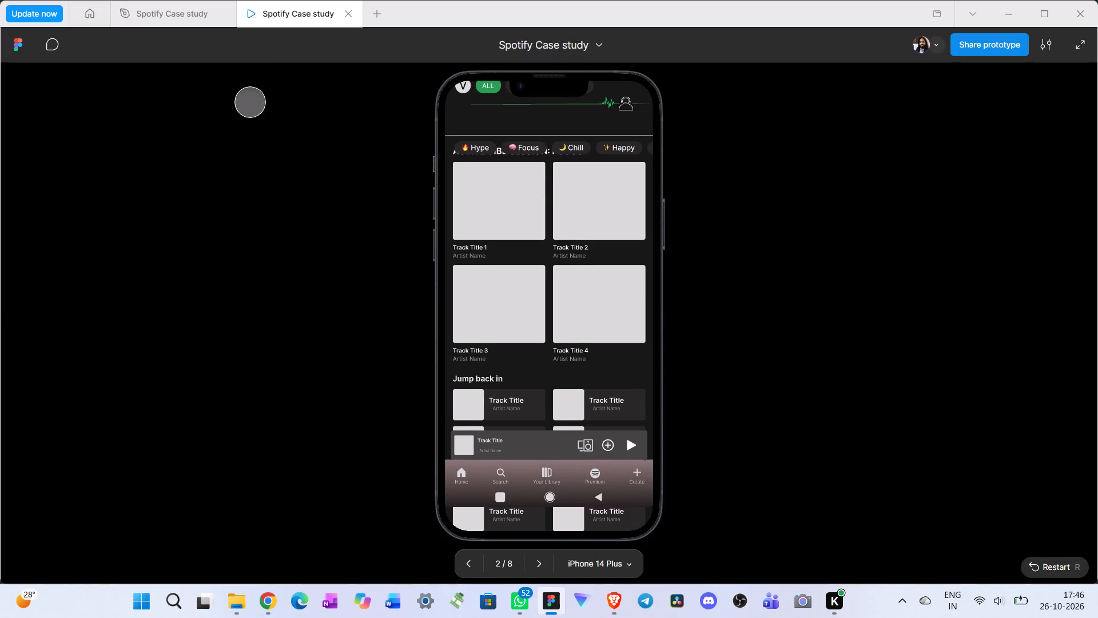
scroll(543, 237, down, 5)
scroll(557, 300, up, 4)
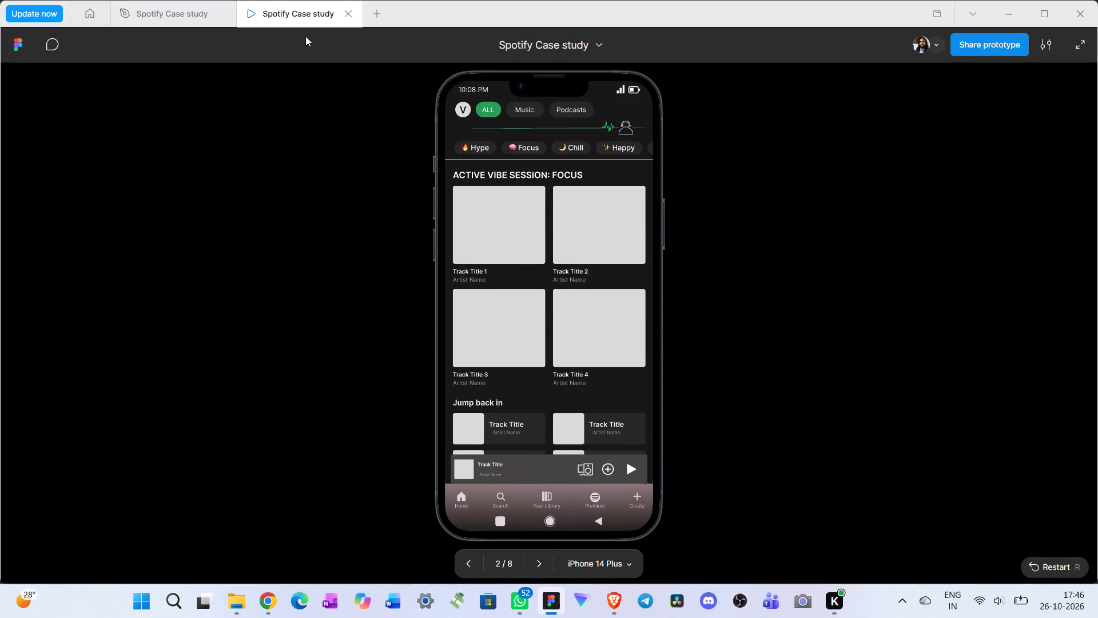
click(347, 12)
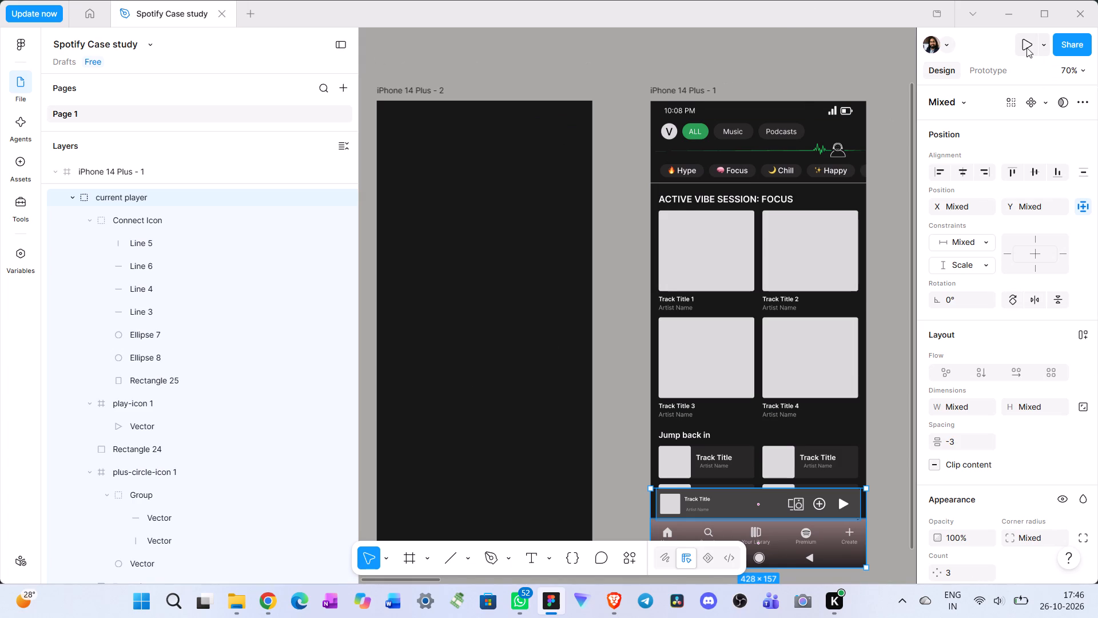
click(1027, 47)
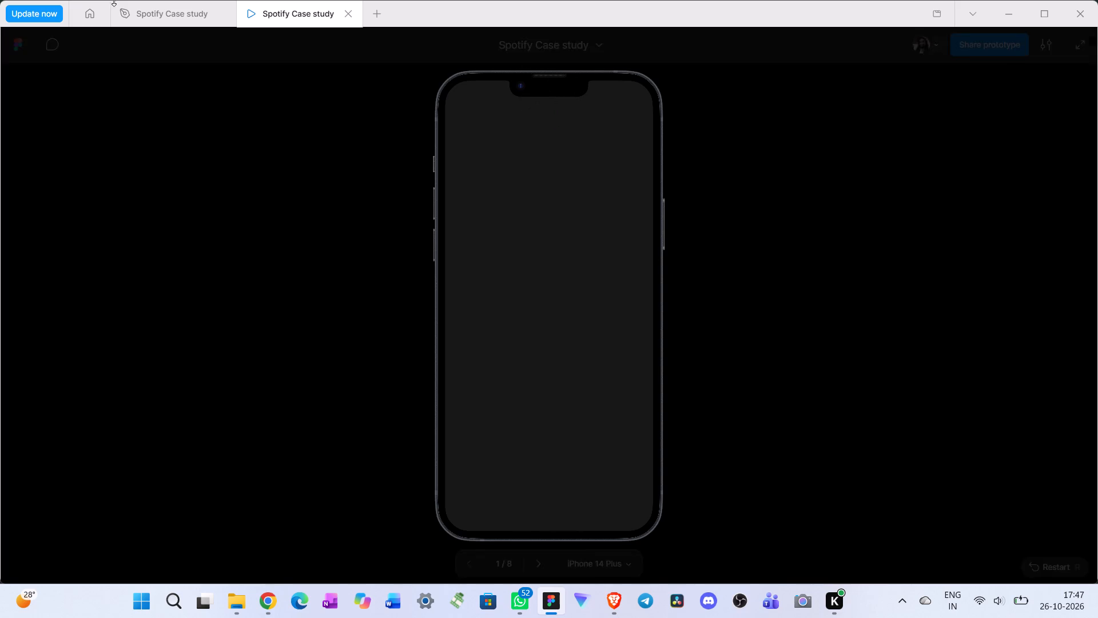
click(350, 13)
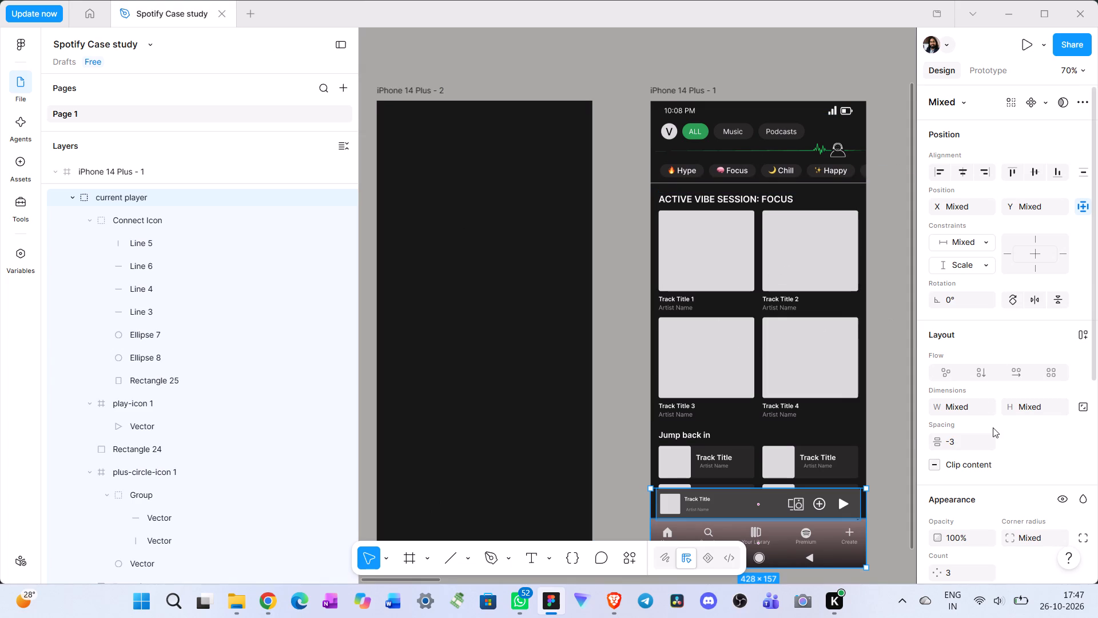
Set the vertical constraint of the selected current player and bottom navigation bar to Center.
click(979, 263)
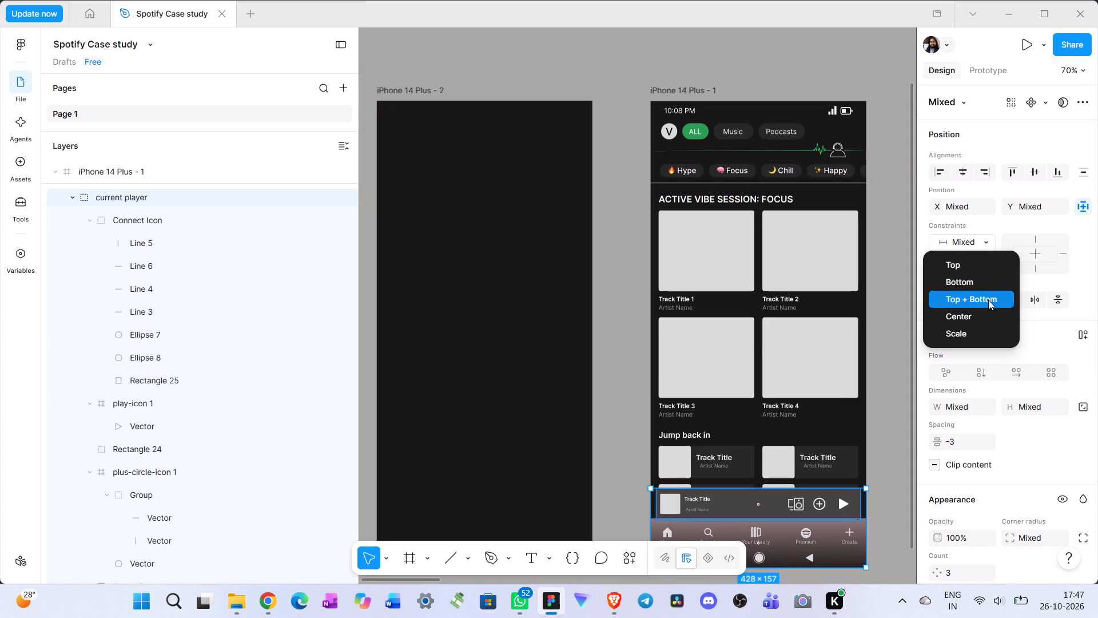
click(990, 315)
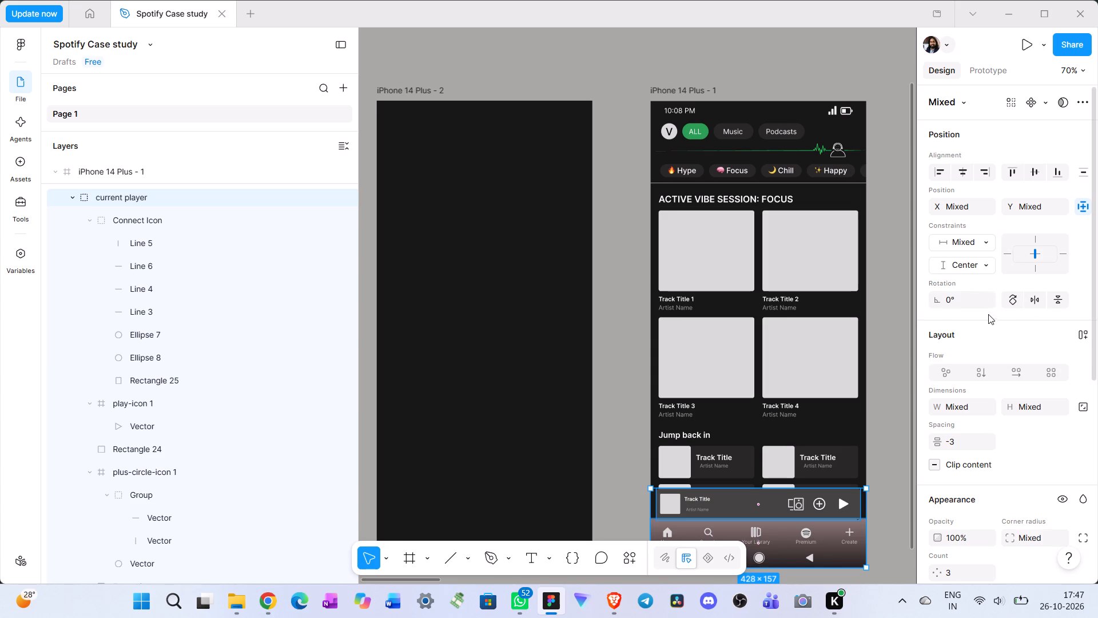
click(988, 242)
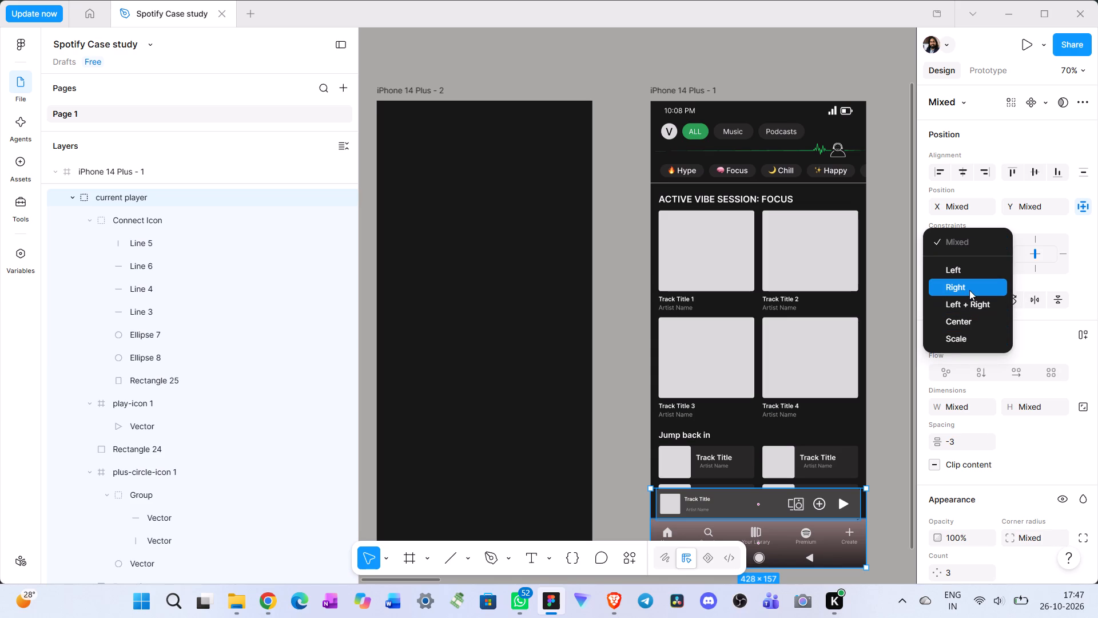
click(1036, 221)
Inspect the prototype scroll position options for the selected elements and the overflow options for the bottom navigation bar.
click(1004, 62)
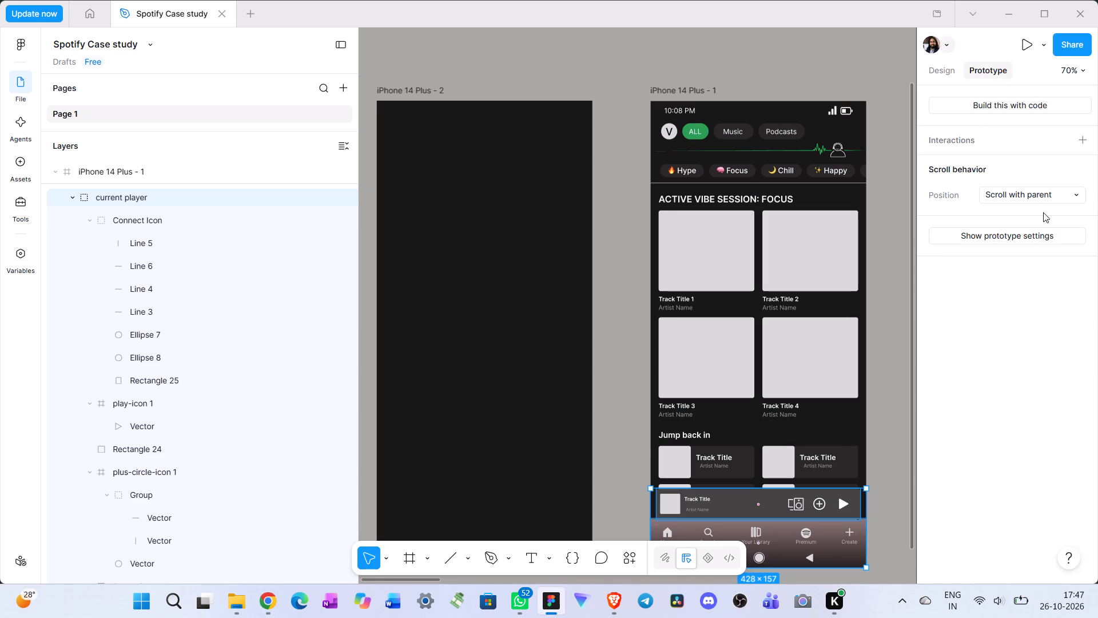
click(1035, 194)
click(1035, 194)
click(820, 536)
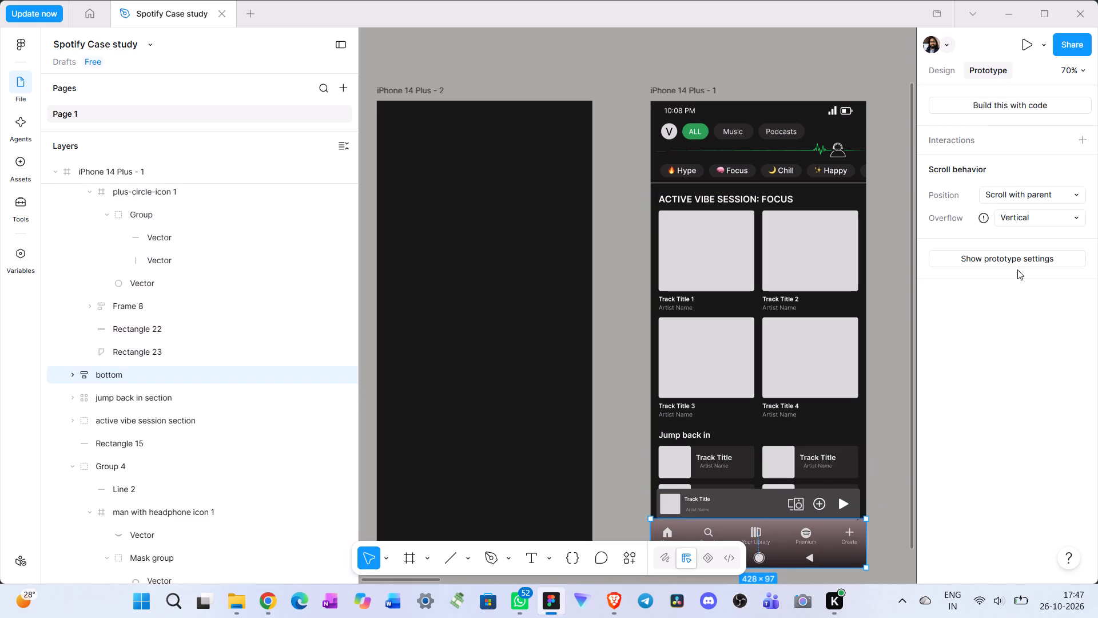
click(1079, 219)
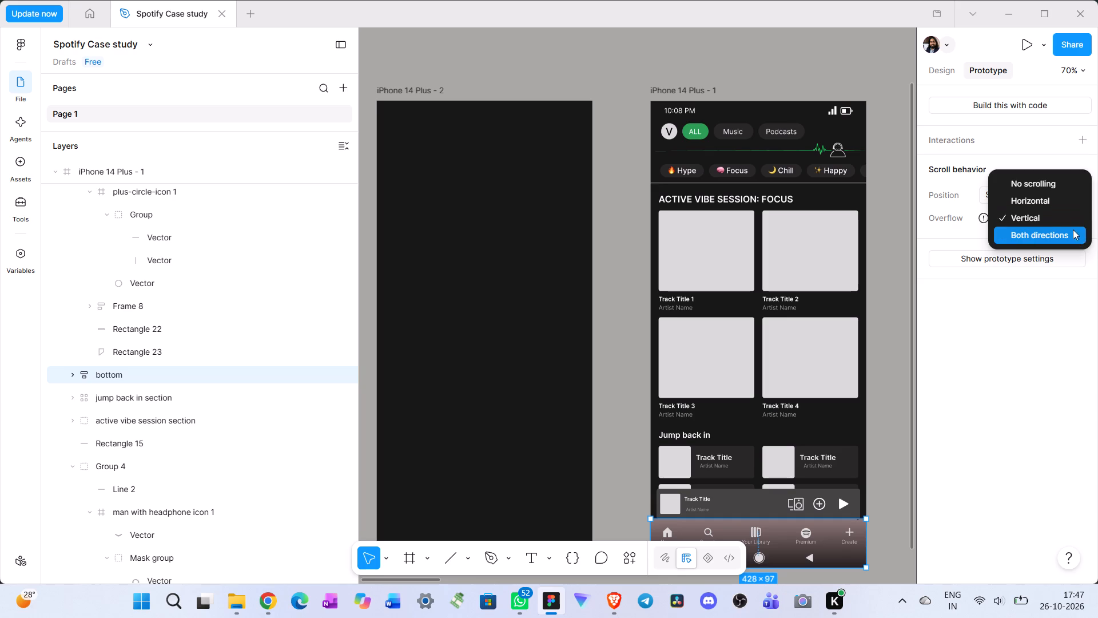
click(1059, 217)
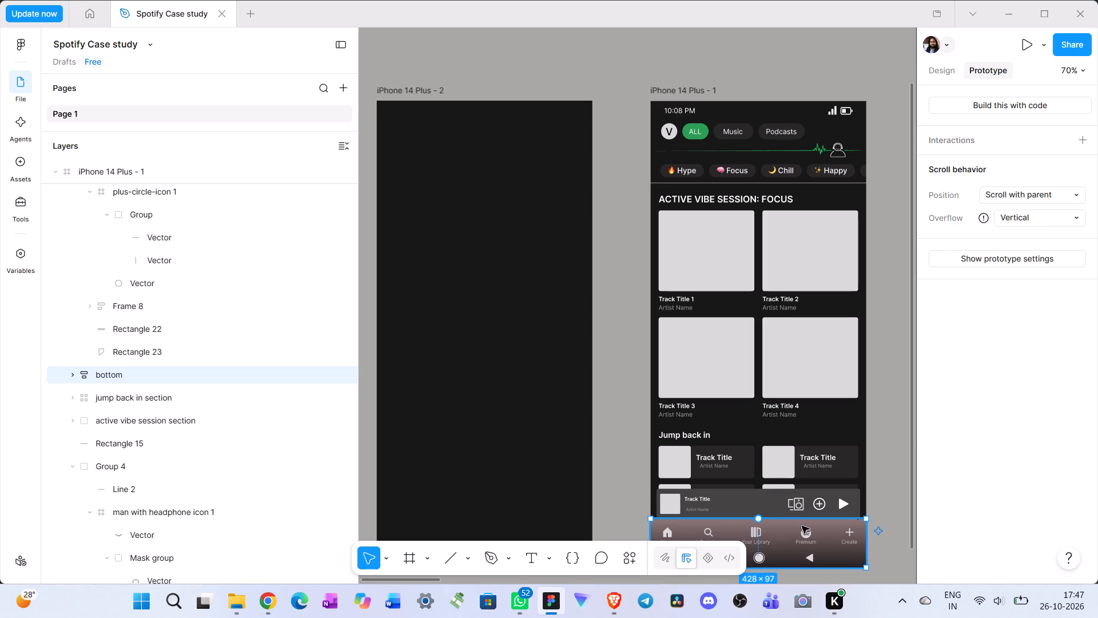
Select the current player group, collapse its layers and convert it to an auto layout frame.
click(762, 507)
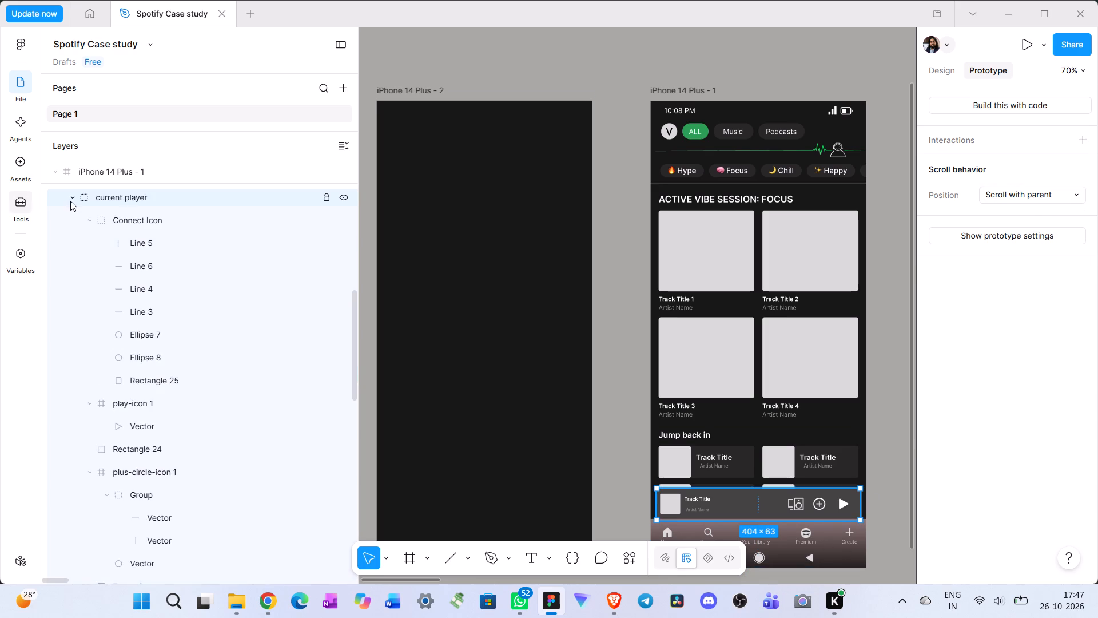
click(71, 197)
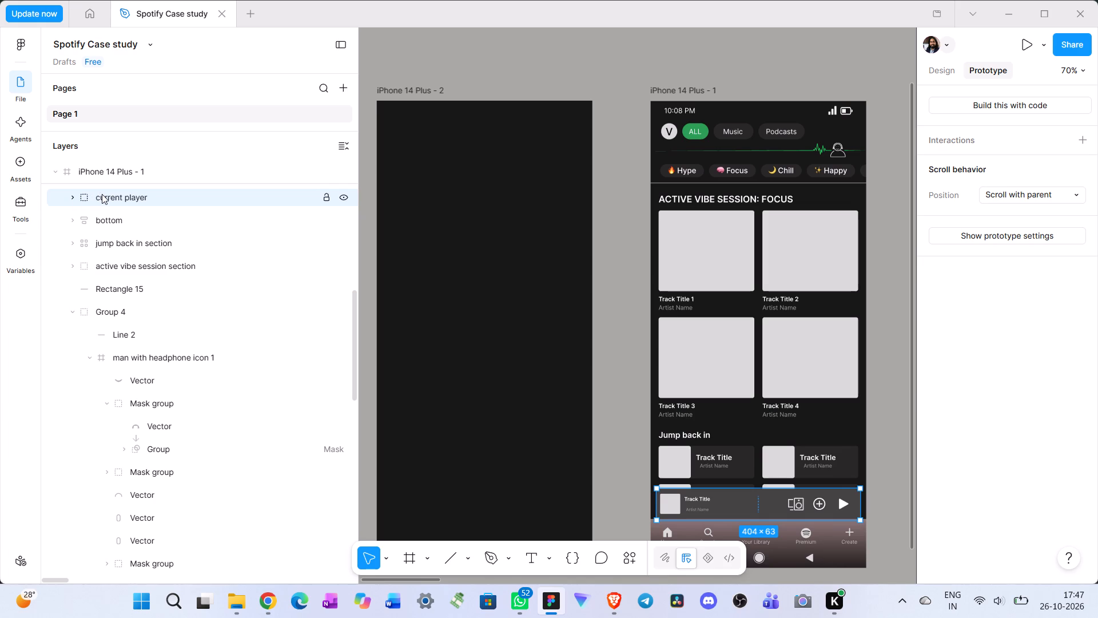
click(942, 71)
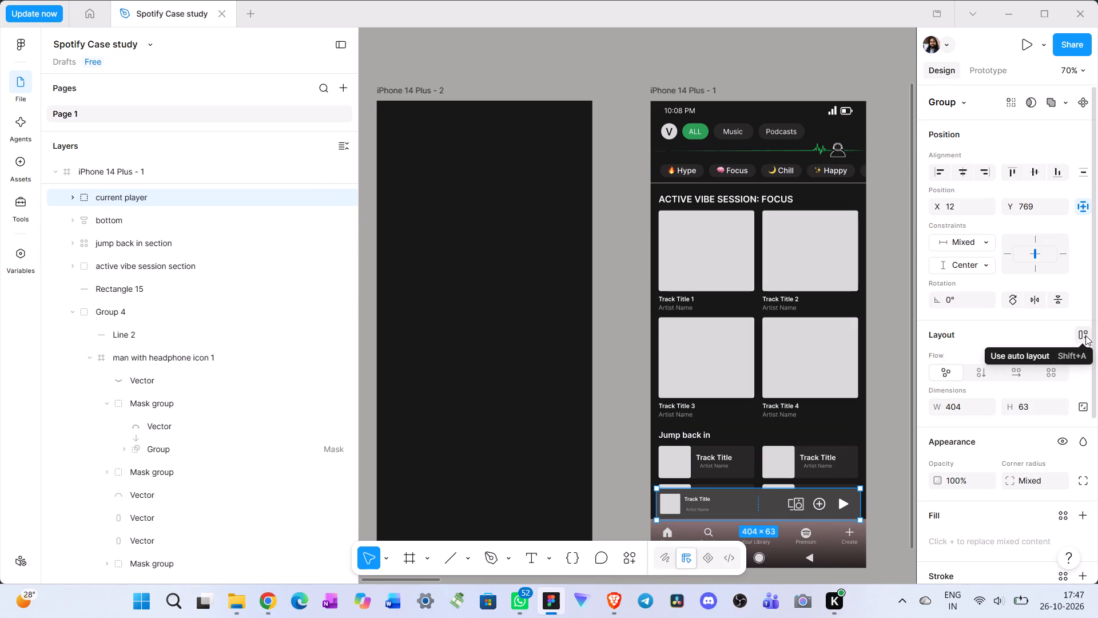
click(1085, 335)
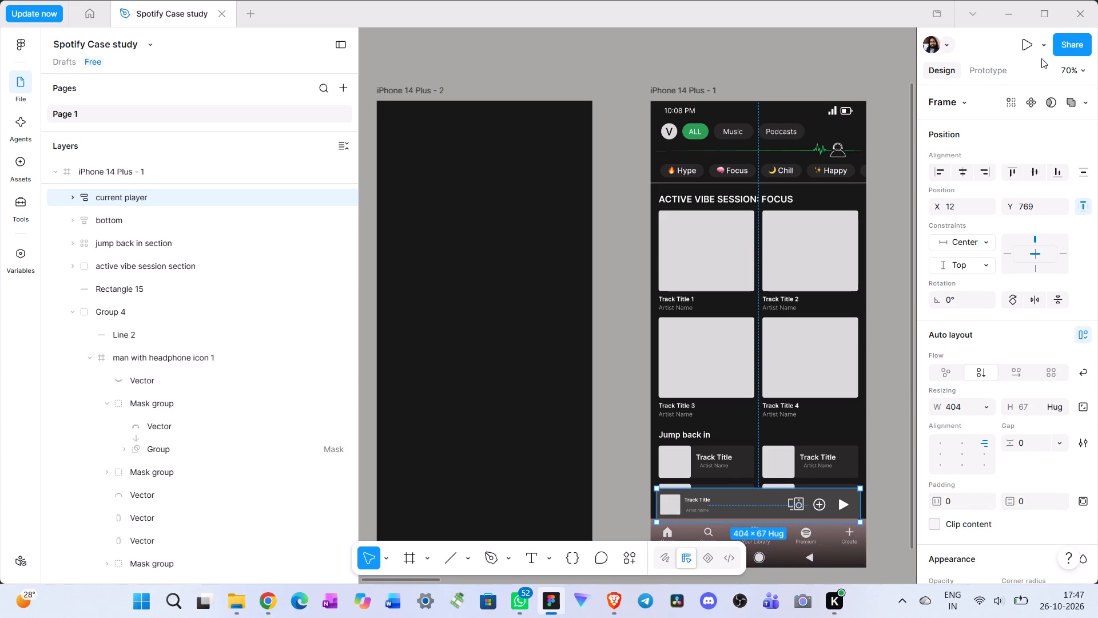
Set the current player frame's prototype overflow to Vertical and clear the selection.
click(998, 74)
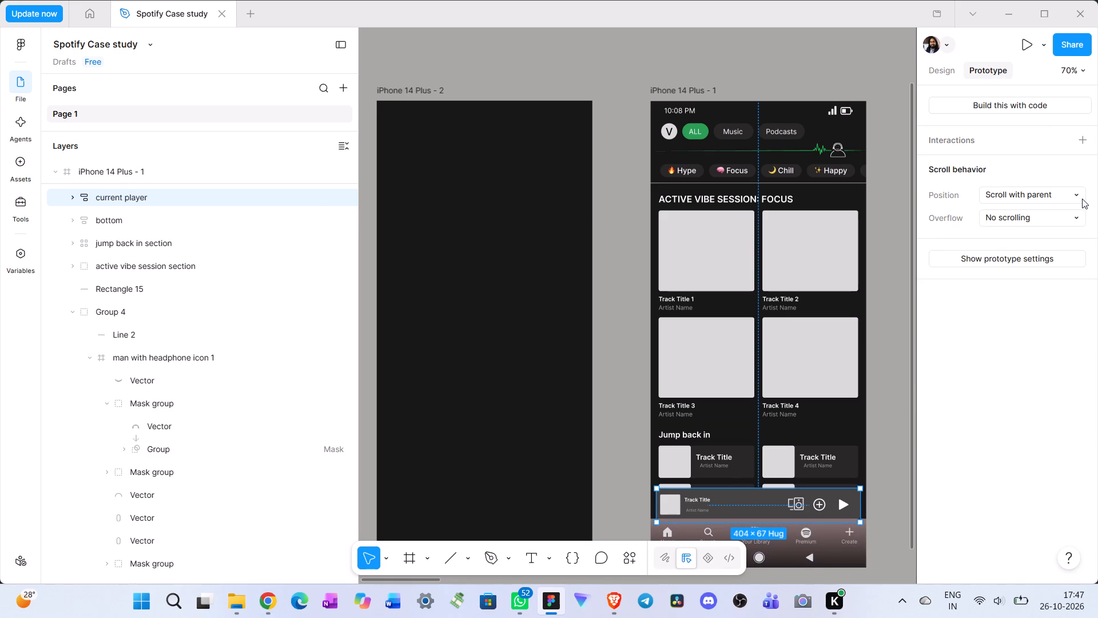
click(1081, 215)
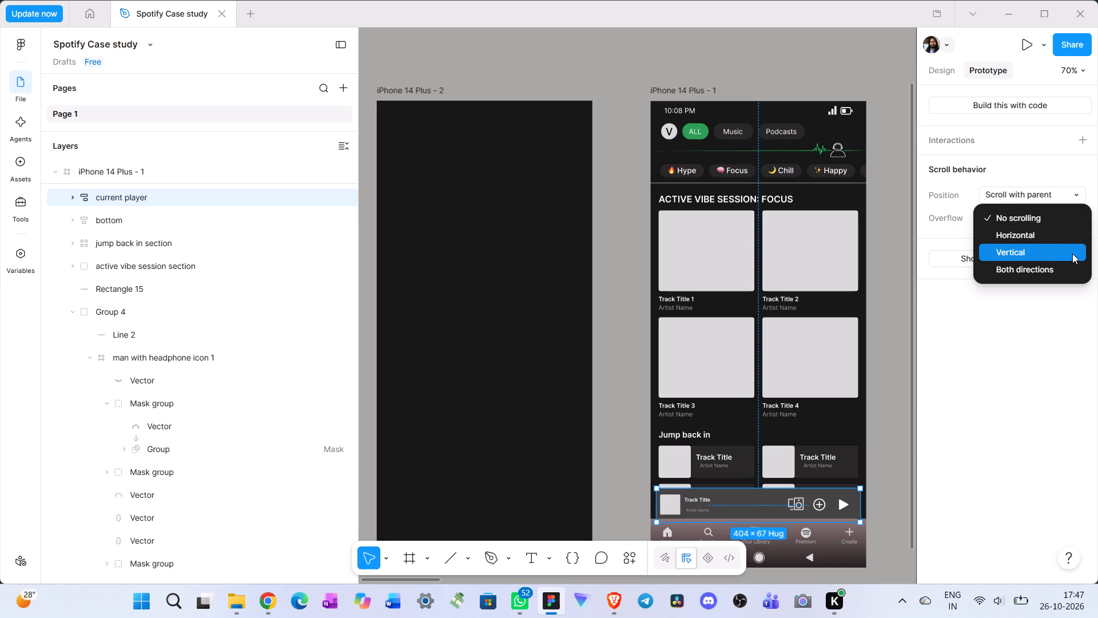
click(1072, 253)
click(893, 471)
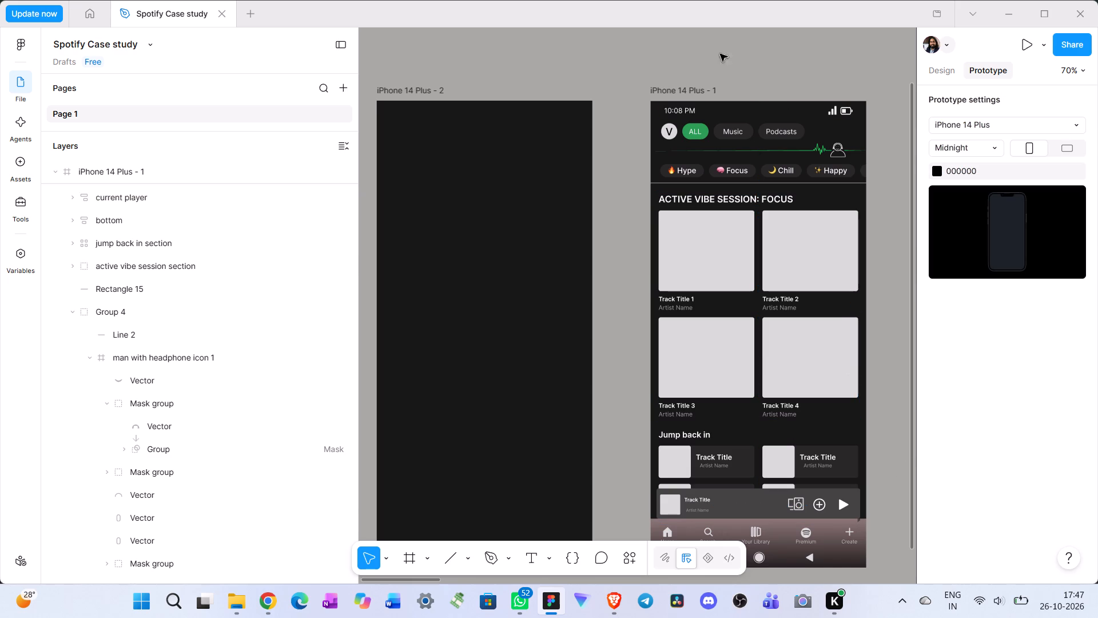
Present the iPhone 14 Plus - 1 frame, scroll through it to check the player and navigation bar, and return to the design file.
click(689, 91)
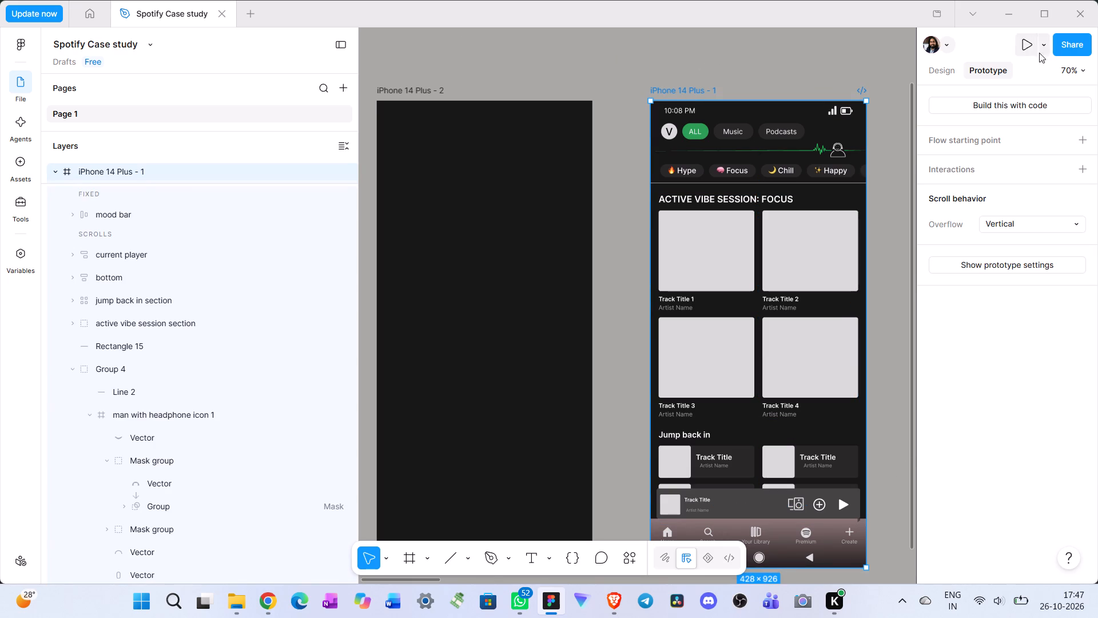
click(1013, 49)
click(1023, 43)
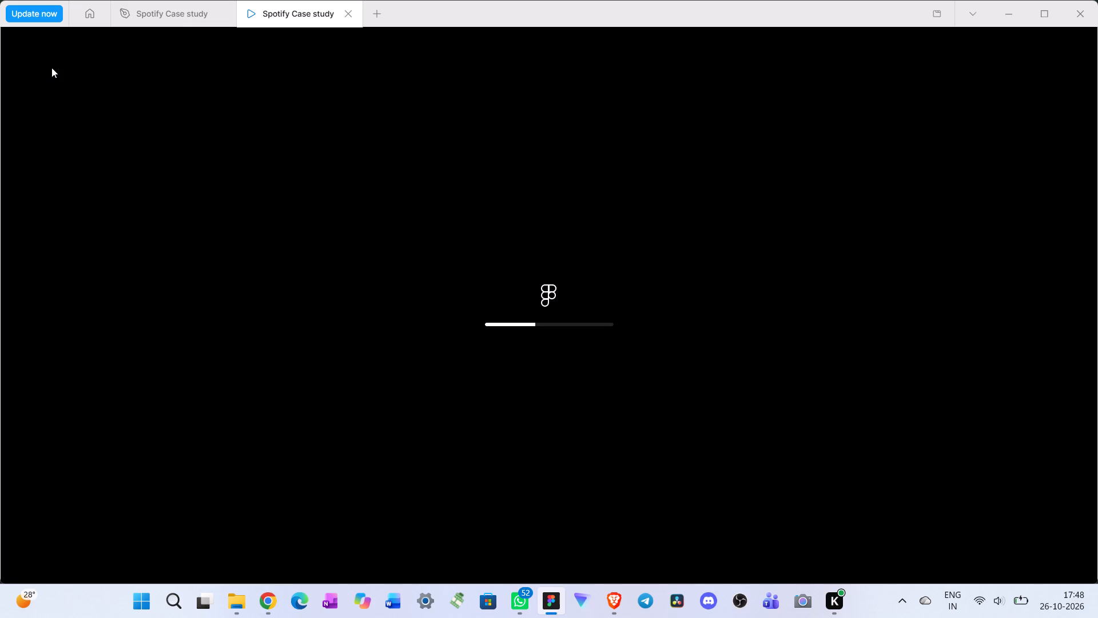
scroll(535, 375, down, 1)
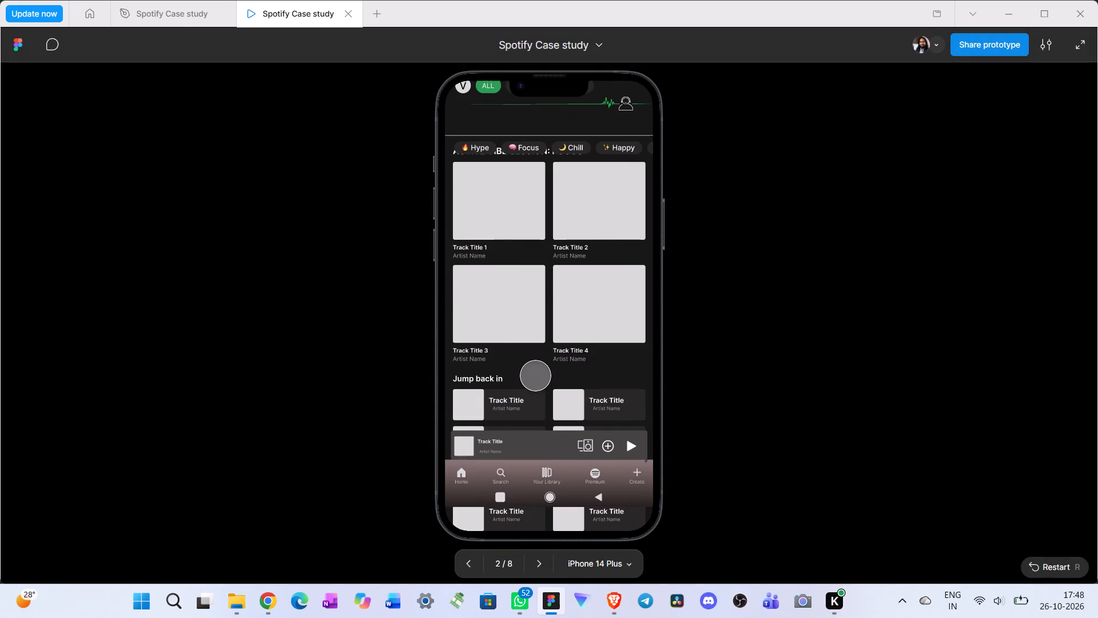
scroll(535, 375, down, 3)
scroll(535, 375, up, 3)
scroll(535, 375, down, 4)
scroll(536, 372, up, 2)
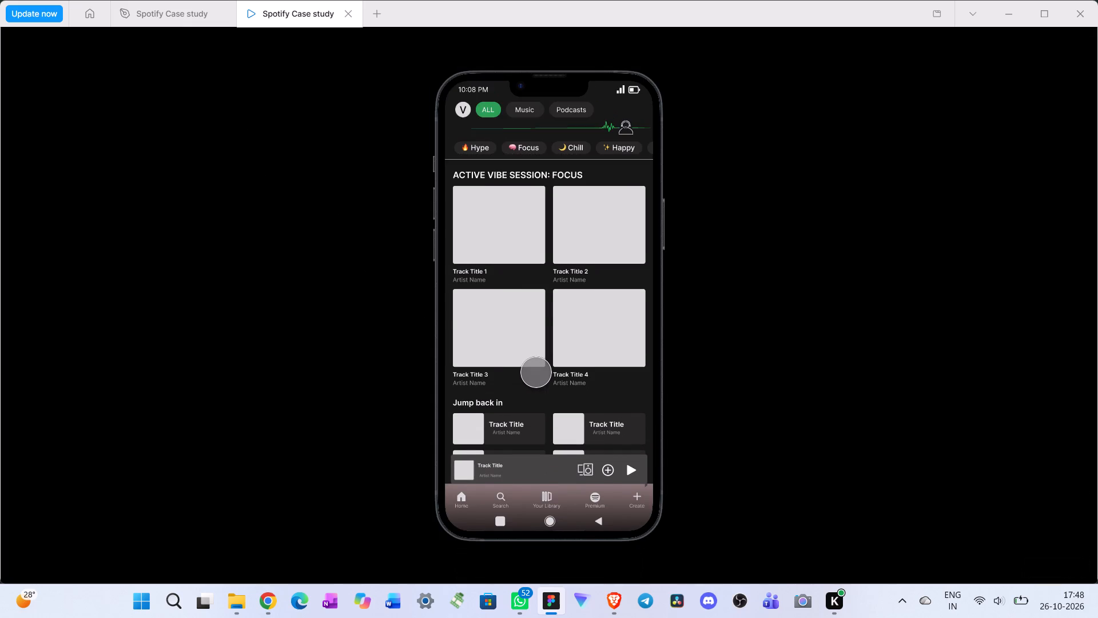
scroll(536, 372, up, 2)
scroll(536, 371, down, 4)
scroll(535, 370, up, 4)
click(163, 11)
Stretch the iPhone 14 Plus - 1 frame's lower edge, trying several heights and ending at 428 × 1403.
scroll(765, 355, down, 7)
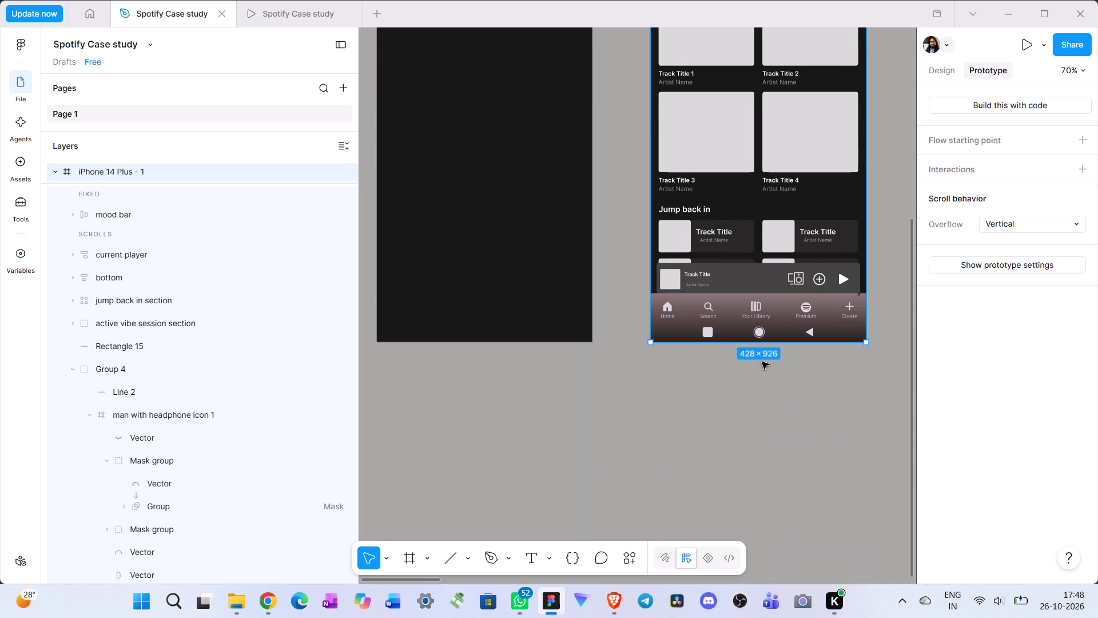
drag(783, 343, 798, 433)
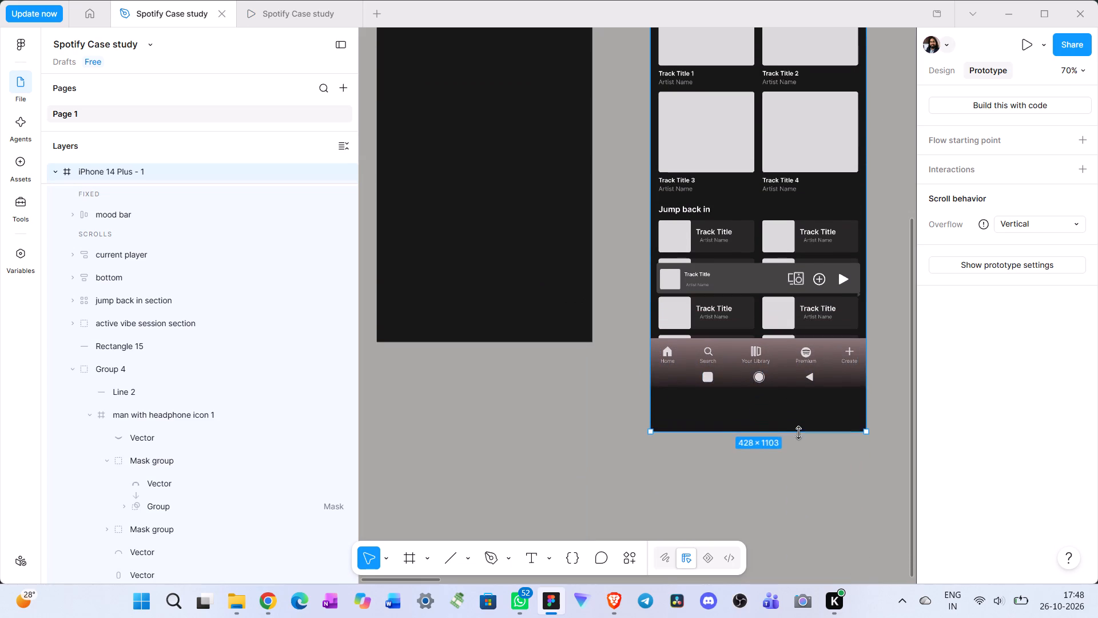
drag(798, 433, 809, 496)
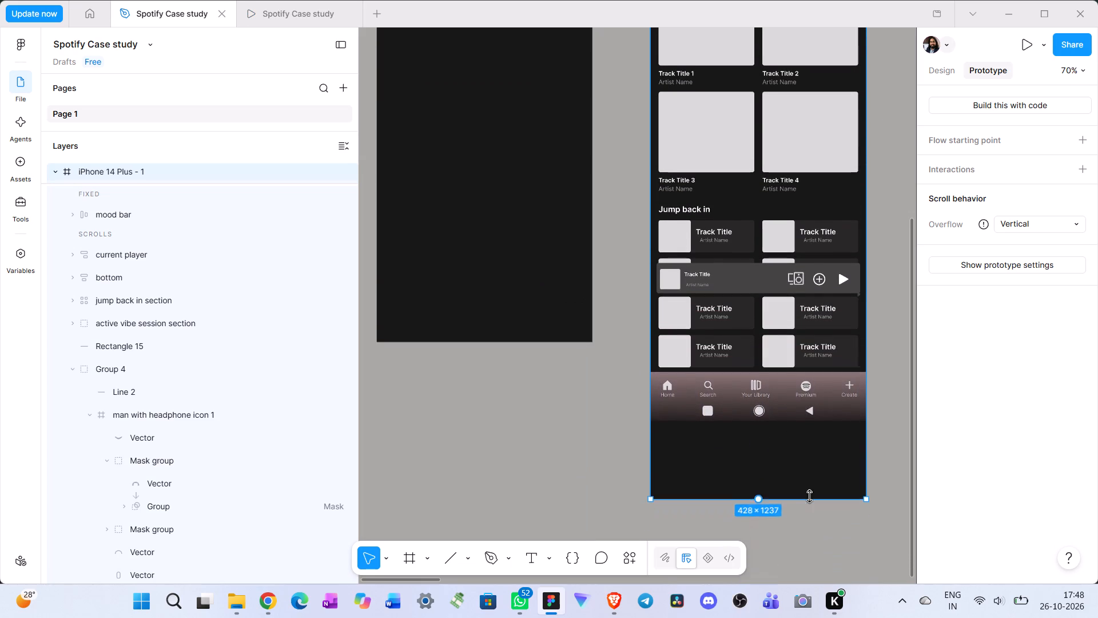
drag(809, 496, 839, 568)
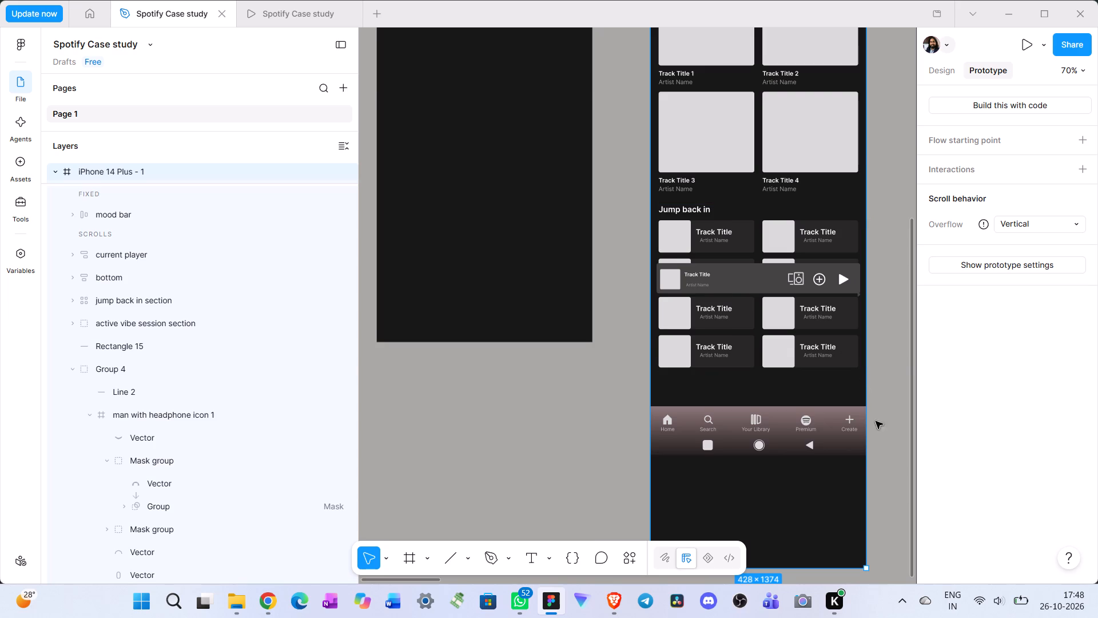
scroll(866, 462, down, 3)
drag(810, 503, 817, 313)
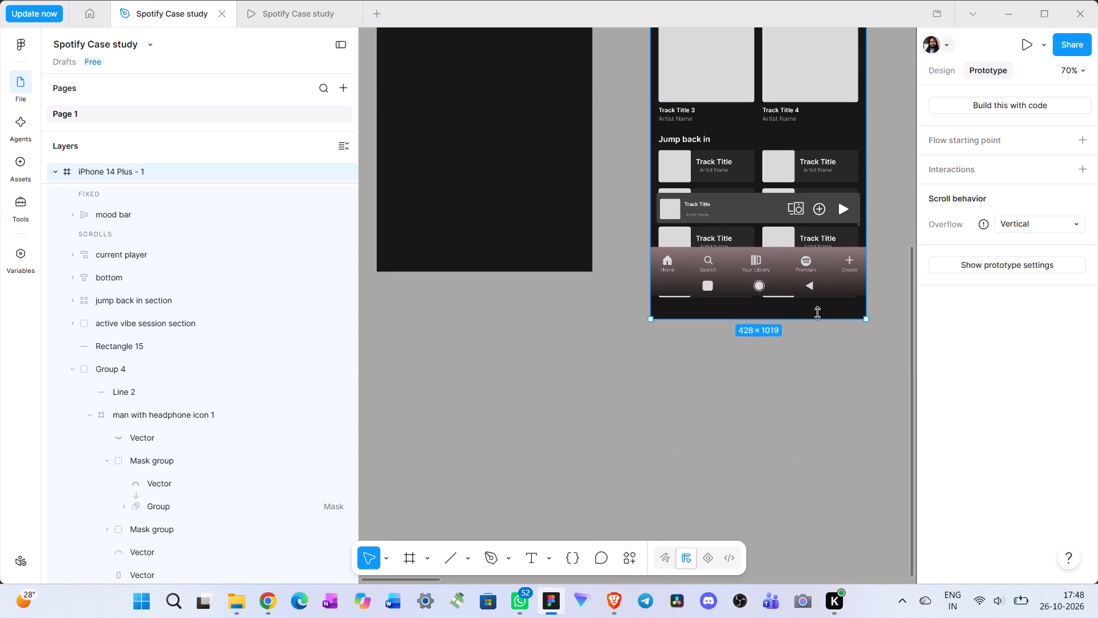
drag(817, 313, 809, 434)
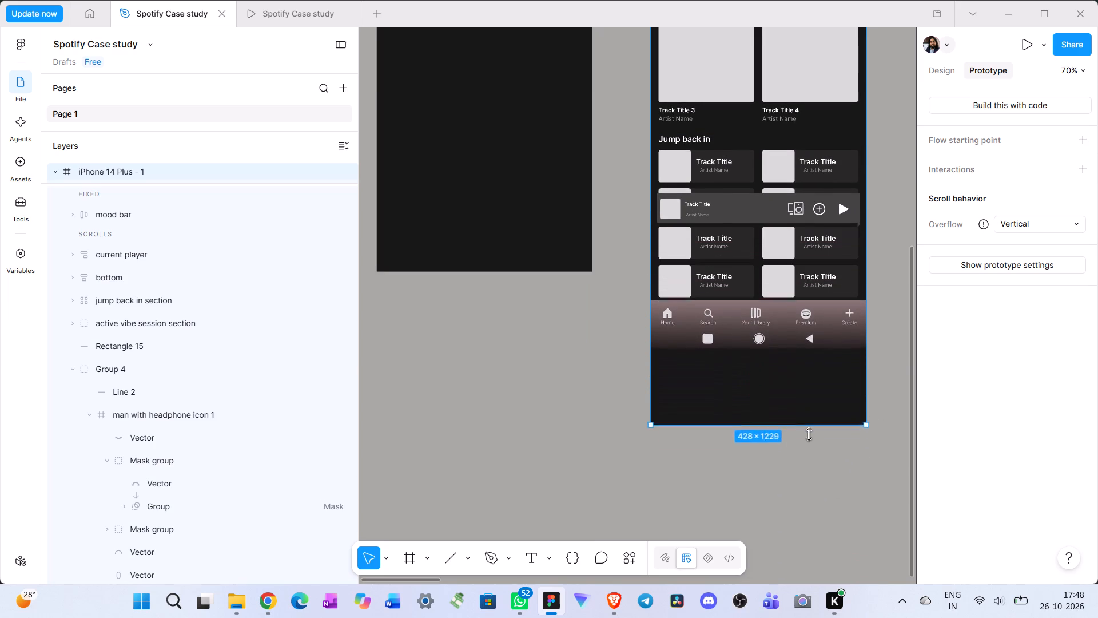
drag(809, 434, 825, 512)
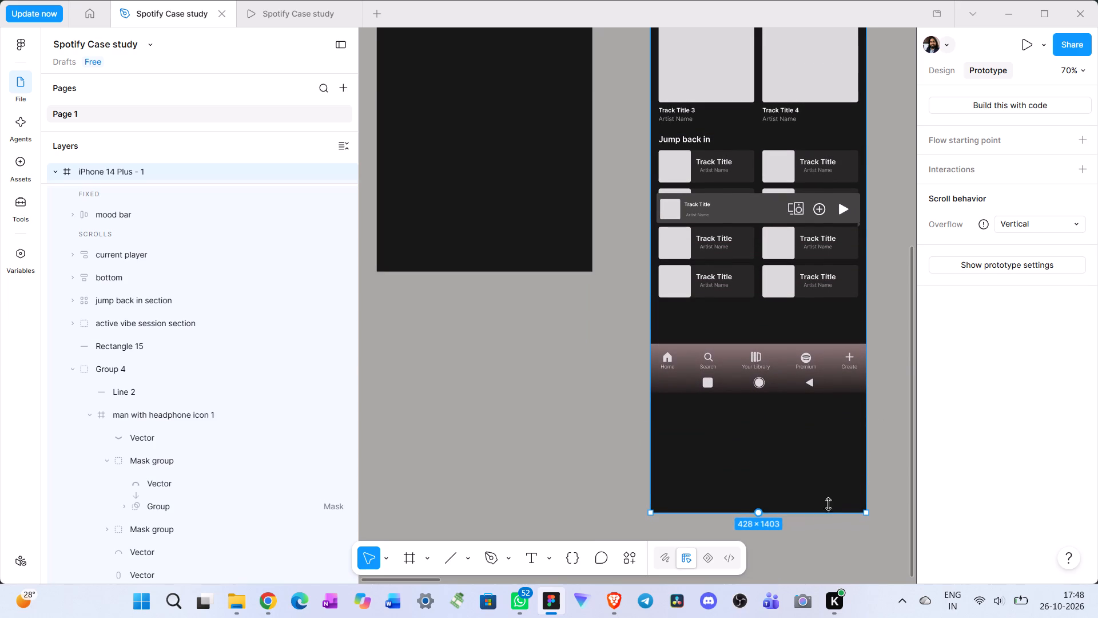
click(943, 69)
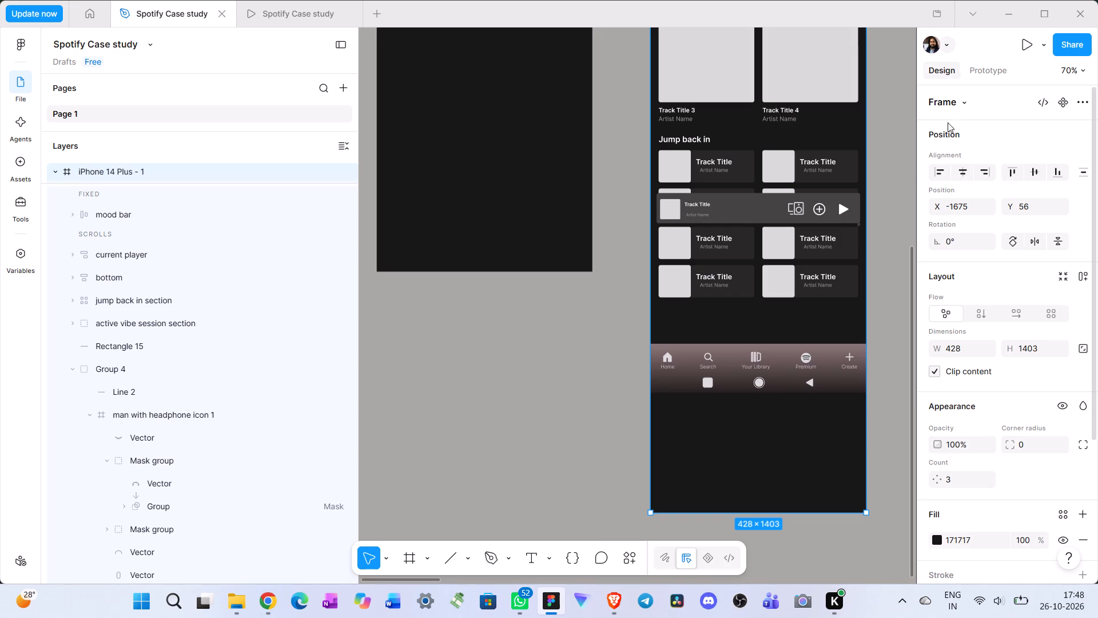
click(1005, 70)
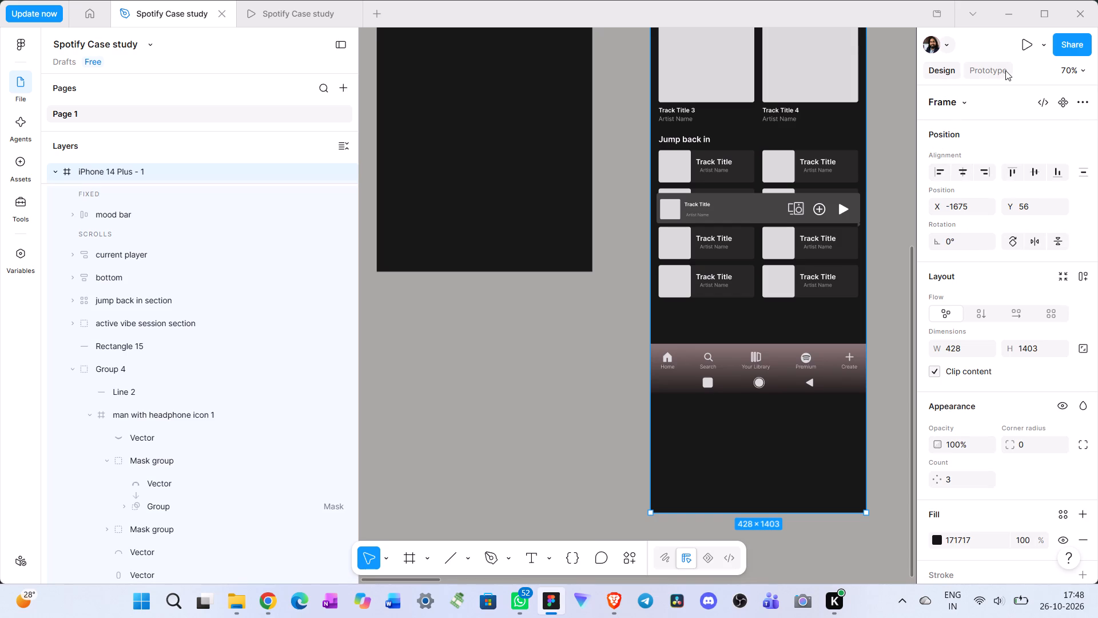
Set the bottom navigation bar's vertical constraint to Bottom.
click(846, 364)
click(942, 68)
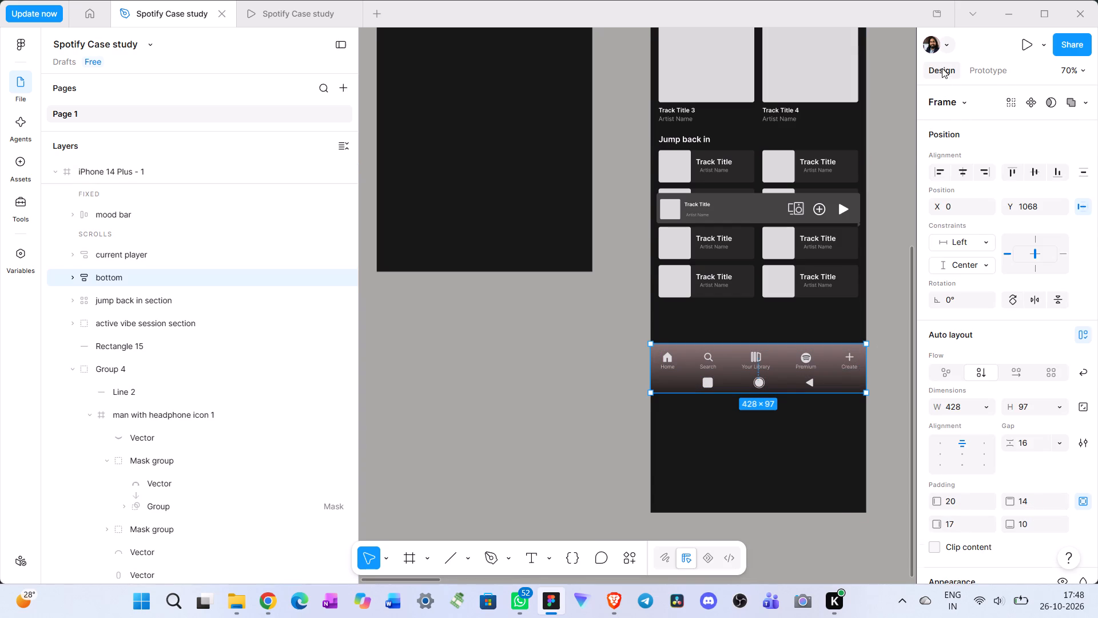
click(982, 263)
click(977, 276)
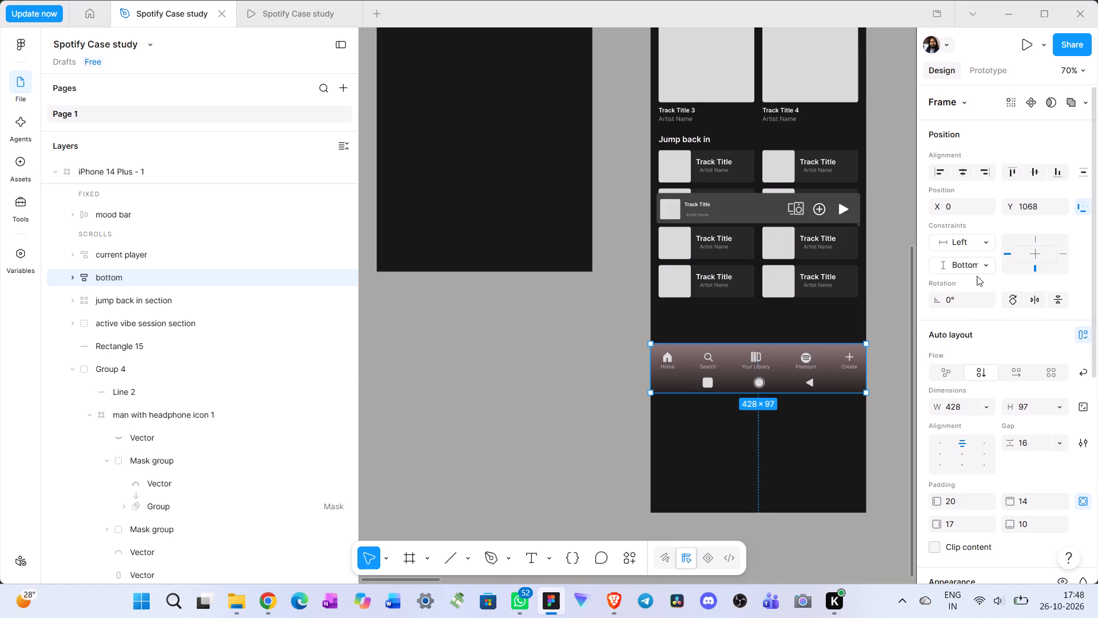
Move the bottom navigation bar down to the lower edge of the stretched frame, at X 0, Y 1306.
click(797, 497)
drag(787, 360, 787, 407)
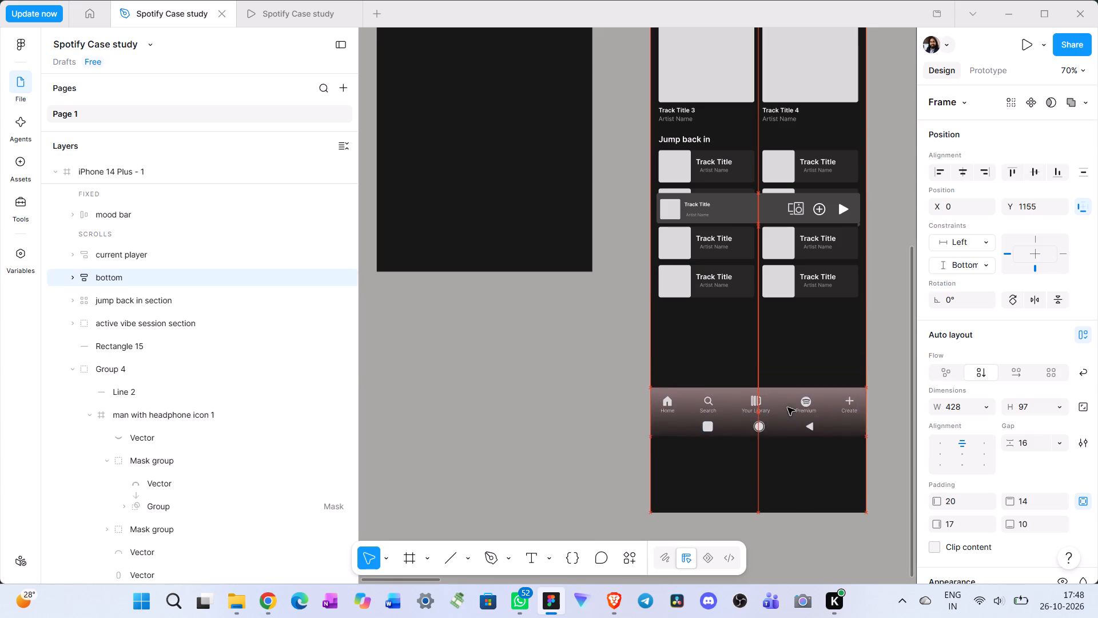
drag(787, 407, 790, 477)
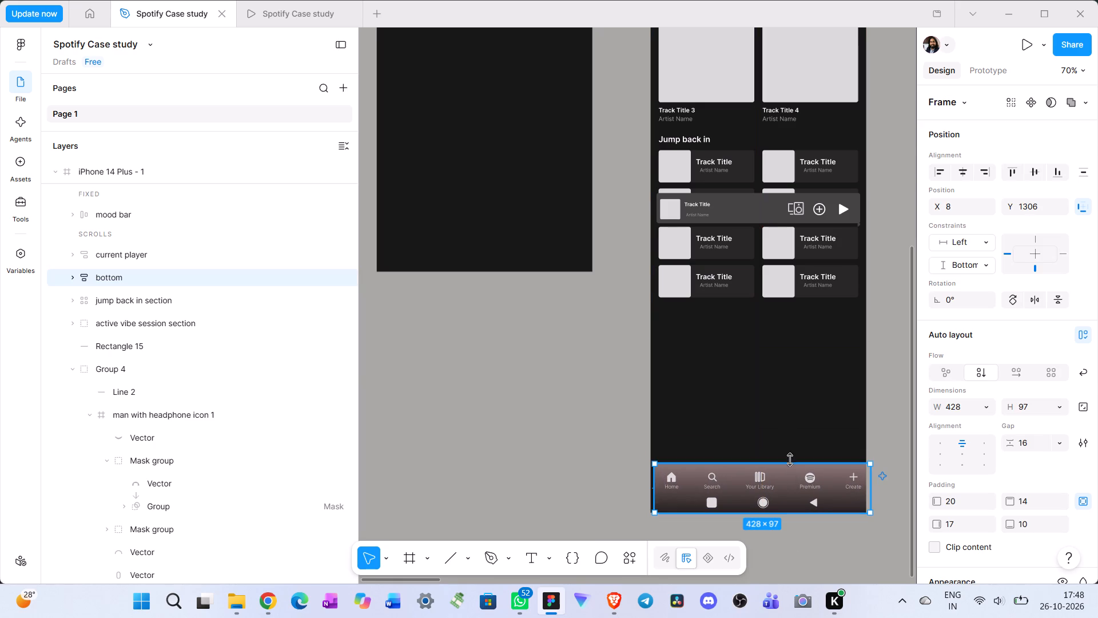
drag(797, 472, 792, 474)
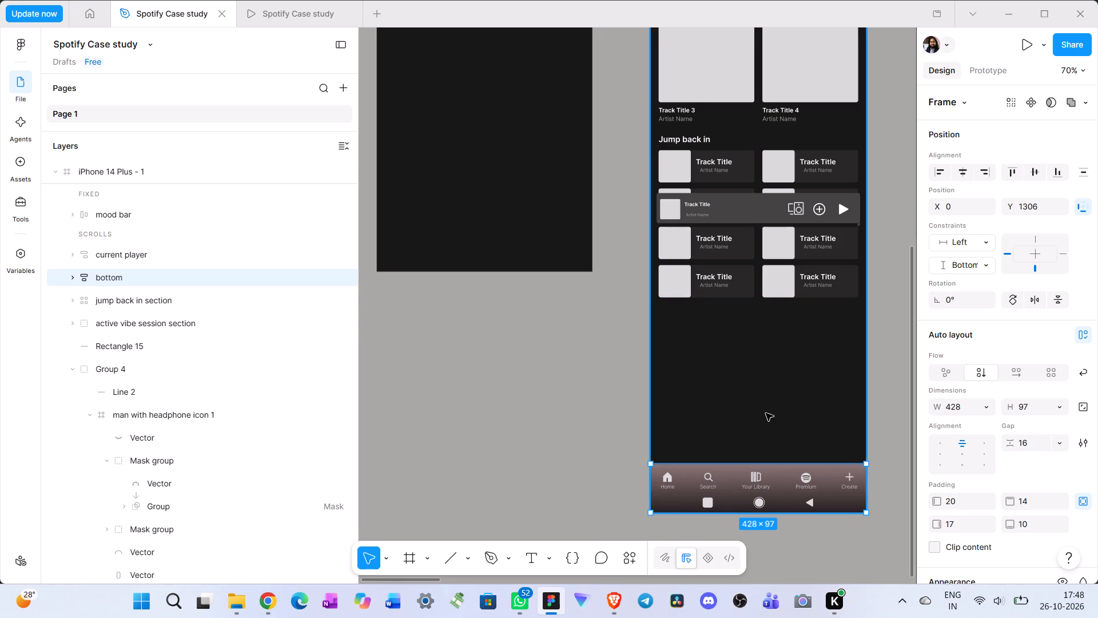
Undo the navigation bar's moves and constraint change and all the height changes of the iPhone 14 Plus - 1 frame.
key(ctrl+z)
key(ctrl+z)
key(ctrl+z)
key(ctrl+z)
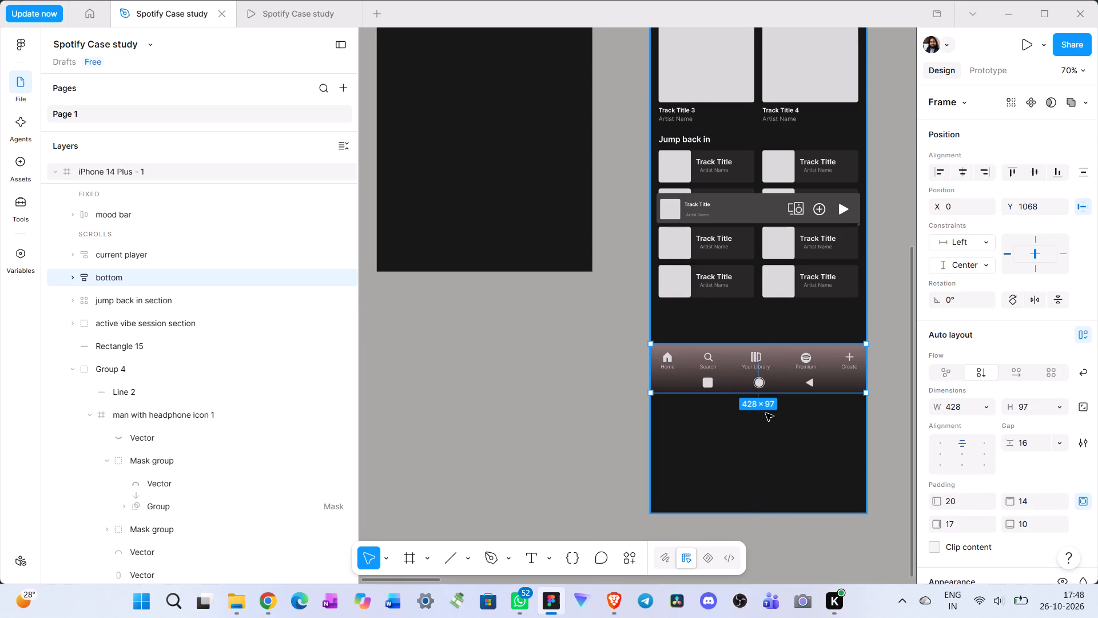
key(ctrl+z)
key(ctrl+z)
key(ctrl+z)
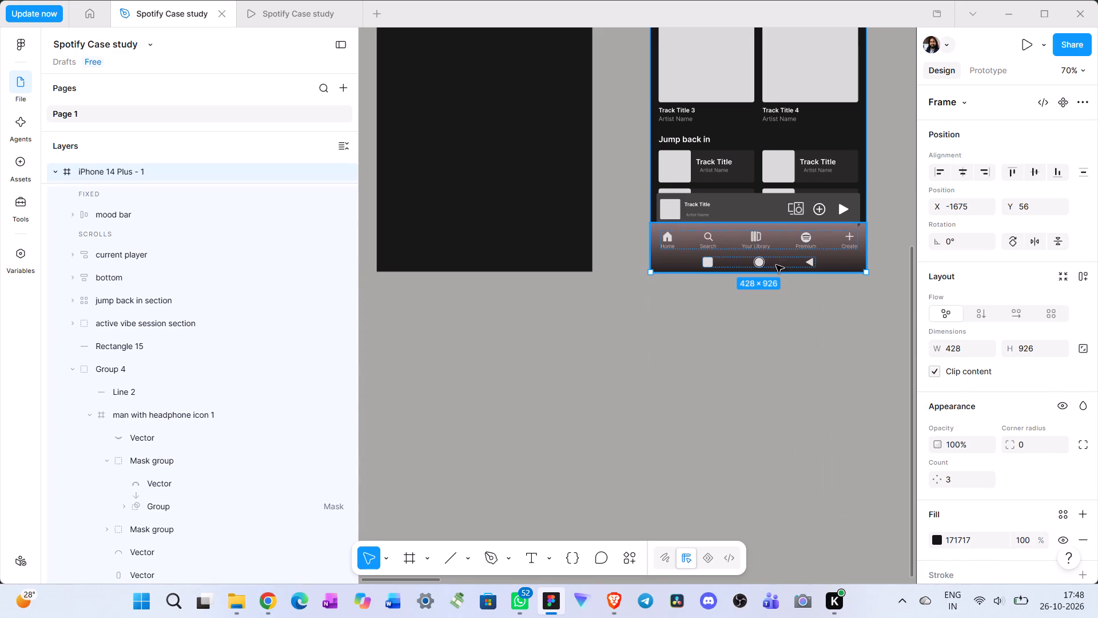
Keep the bottom navigation bar's horizontal constraint at Left and set its vertical constraint to Bottom.
click(834, 259)
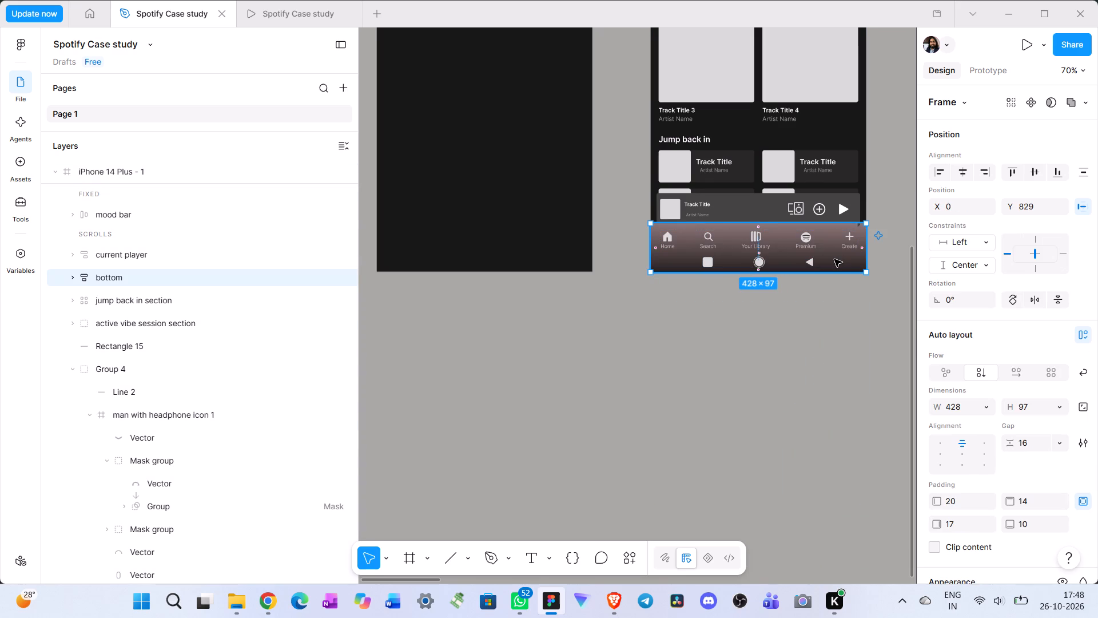
click(984, 244)
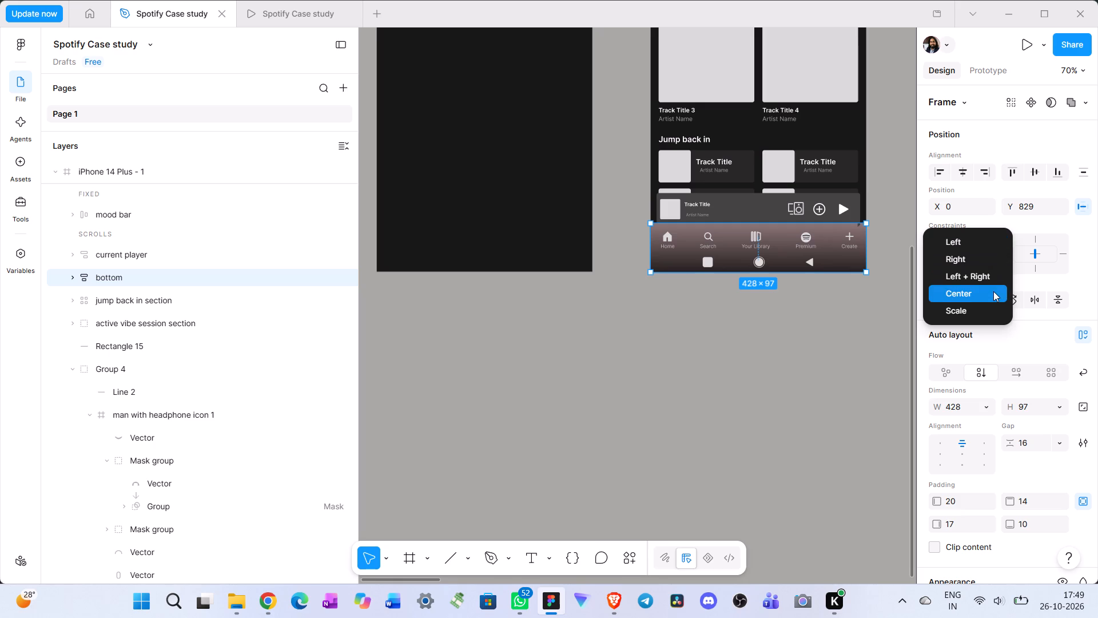
click(973, 243)
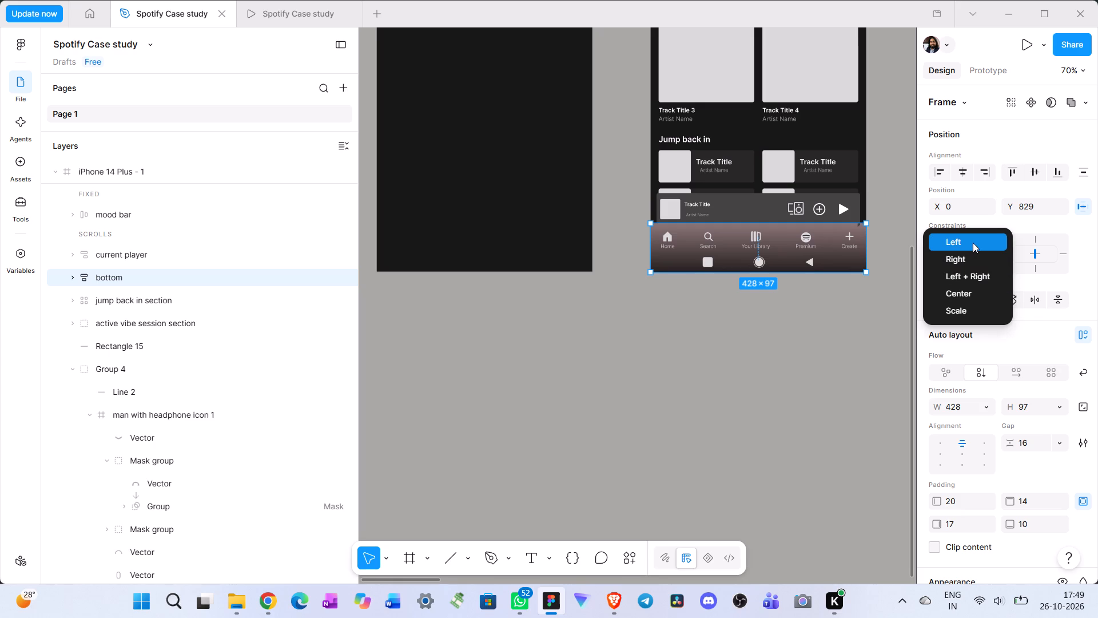
click(979, 268)
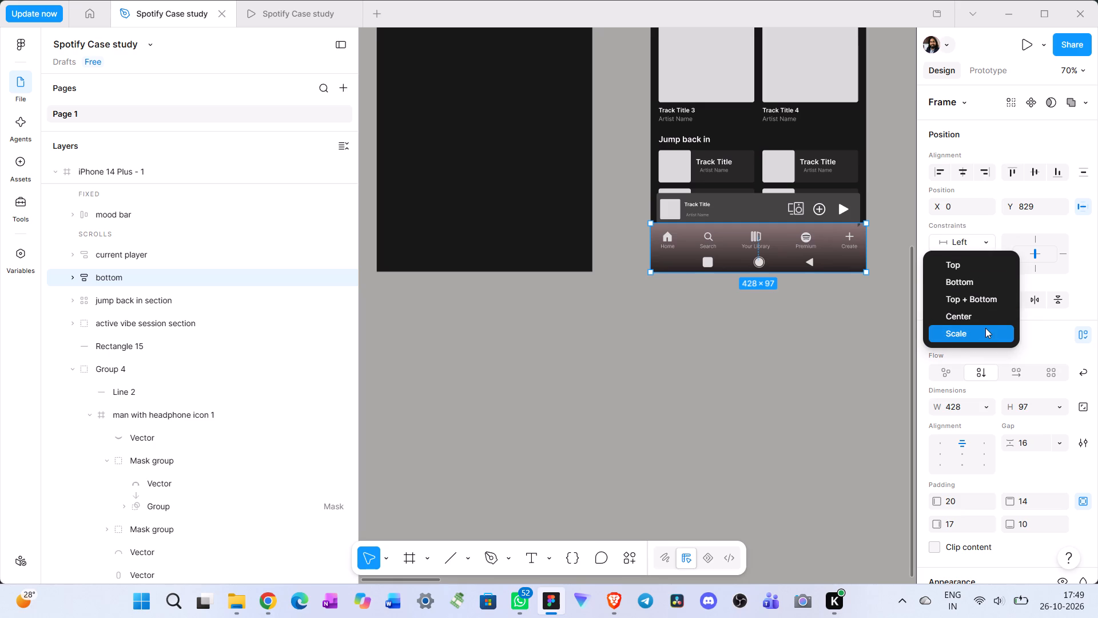
click(976, 285)
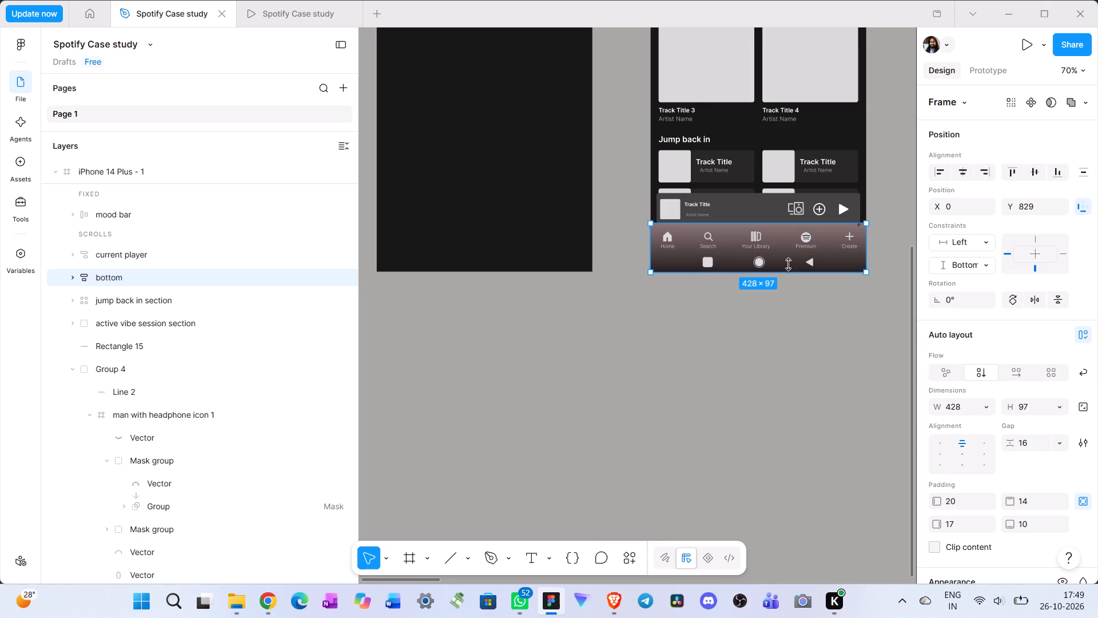
Set the current player's vertical constraint to Bottom and clear the selection.
click(748, 216)
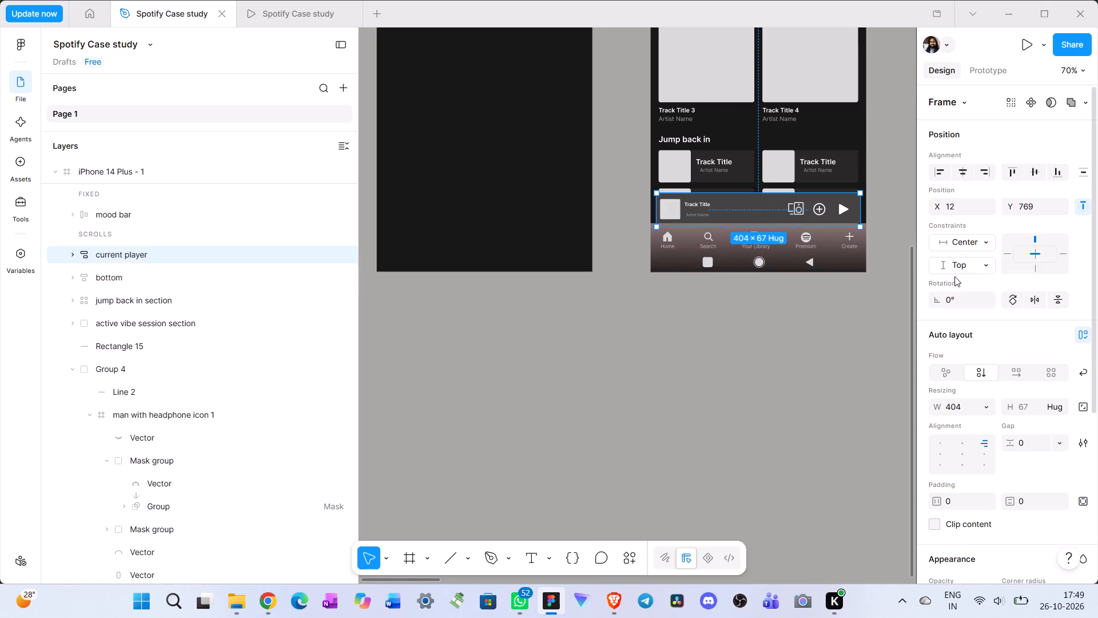
click(987, 264)
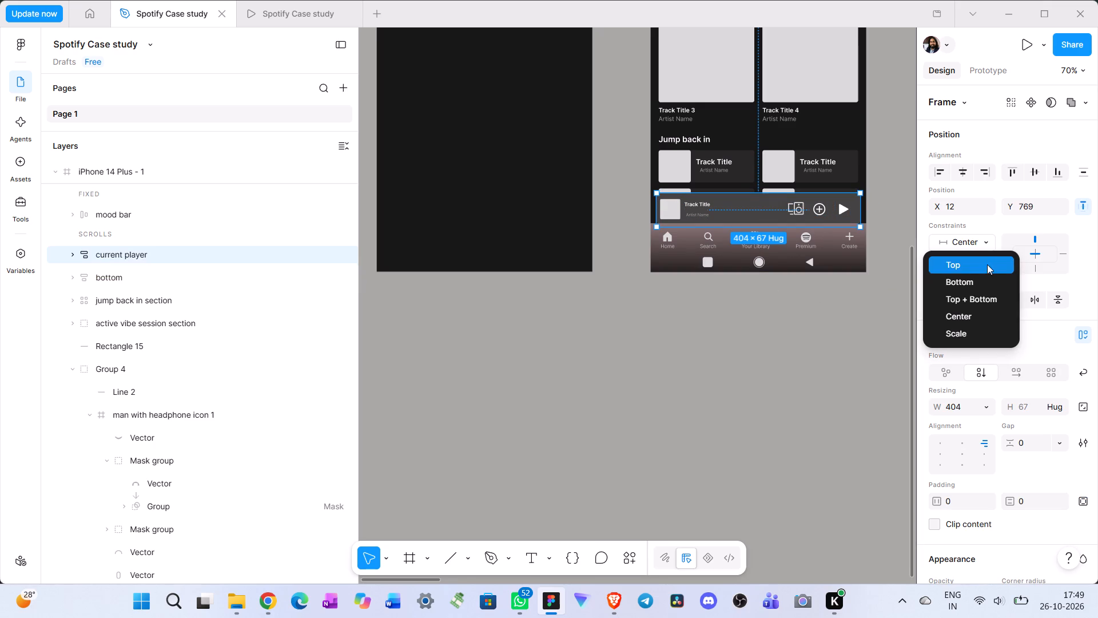
click(988, 285)
click(826, 322)
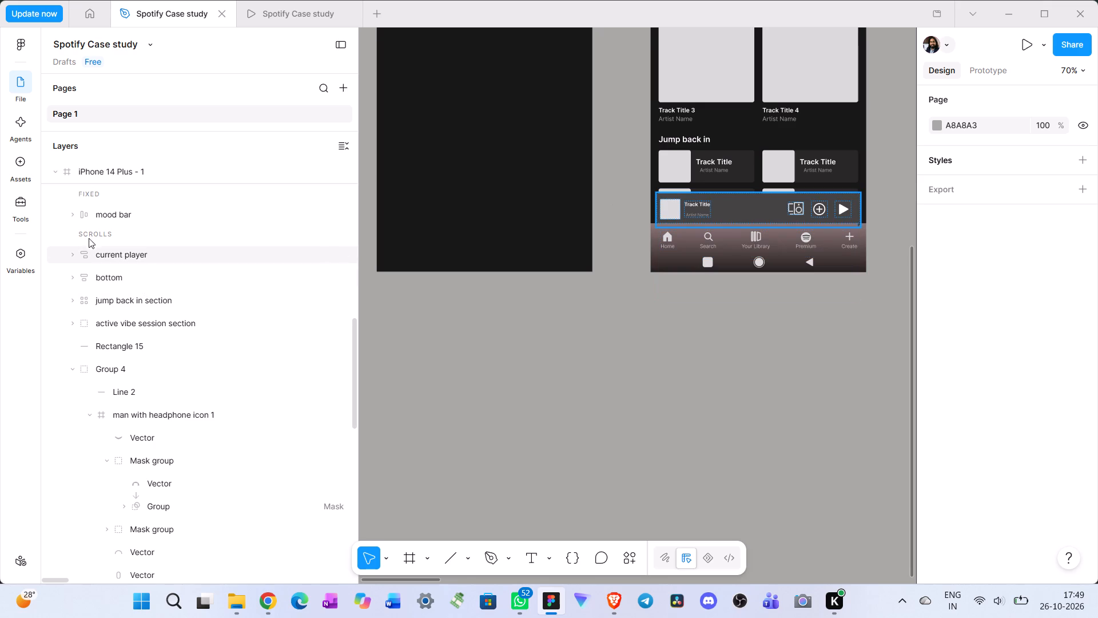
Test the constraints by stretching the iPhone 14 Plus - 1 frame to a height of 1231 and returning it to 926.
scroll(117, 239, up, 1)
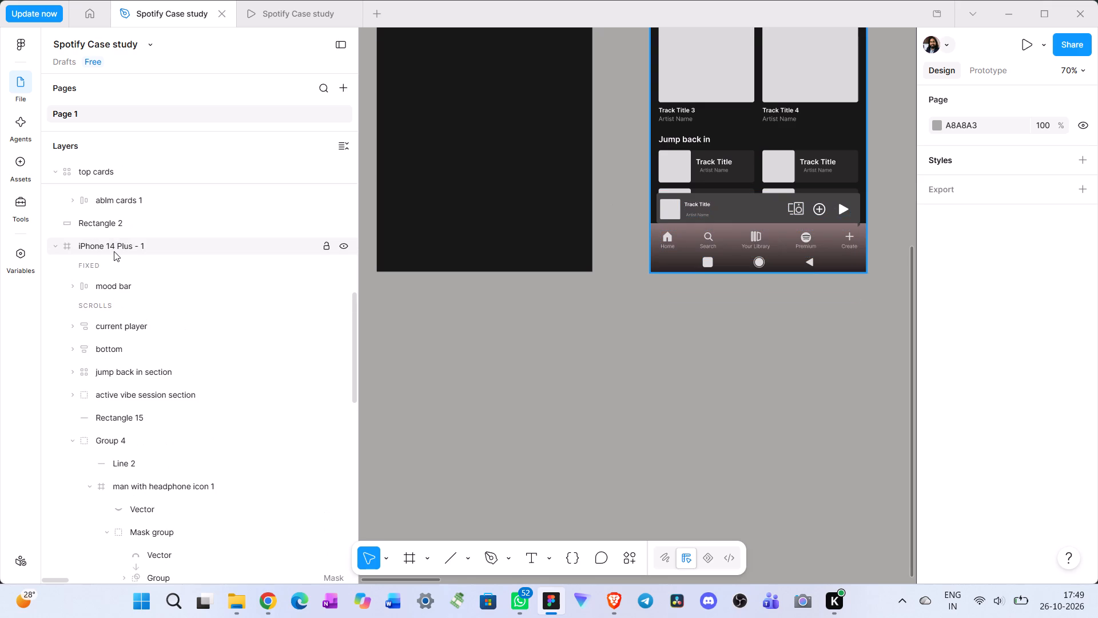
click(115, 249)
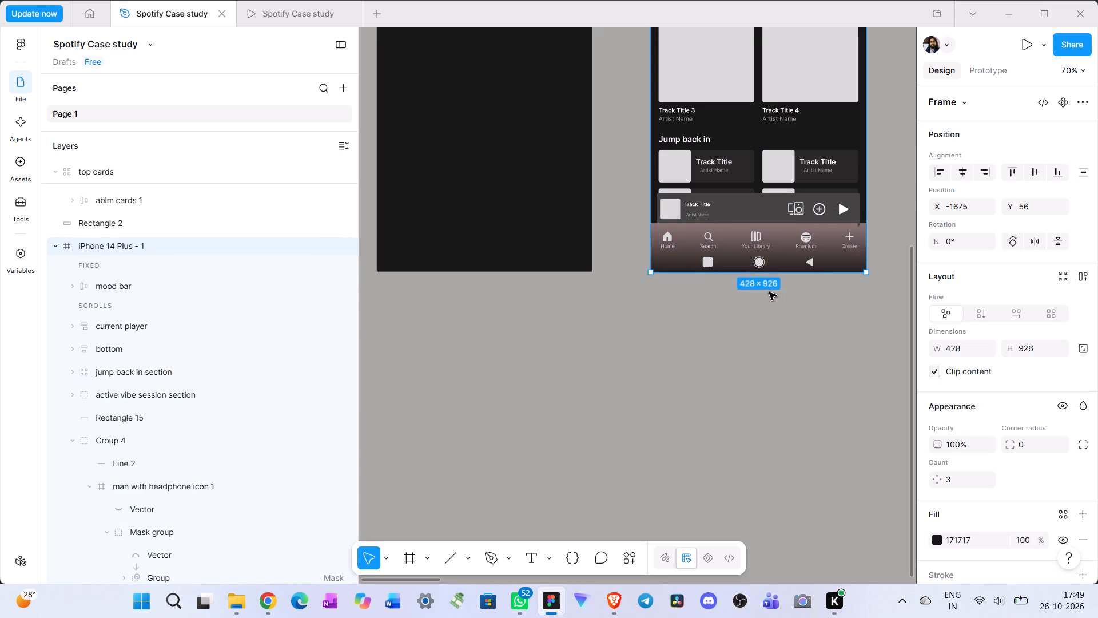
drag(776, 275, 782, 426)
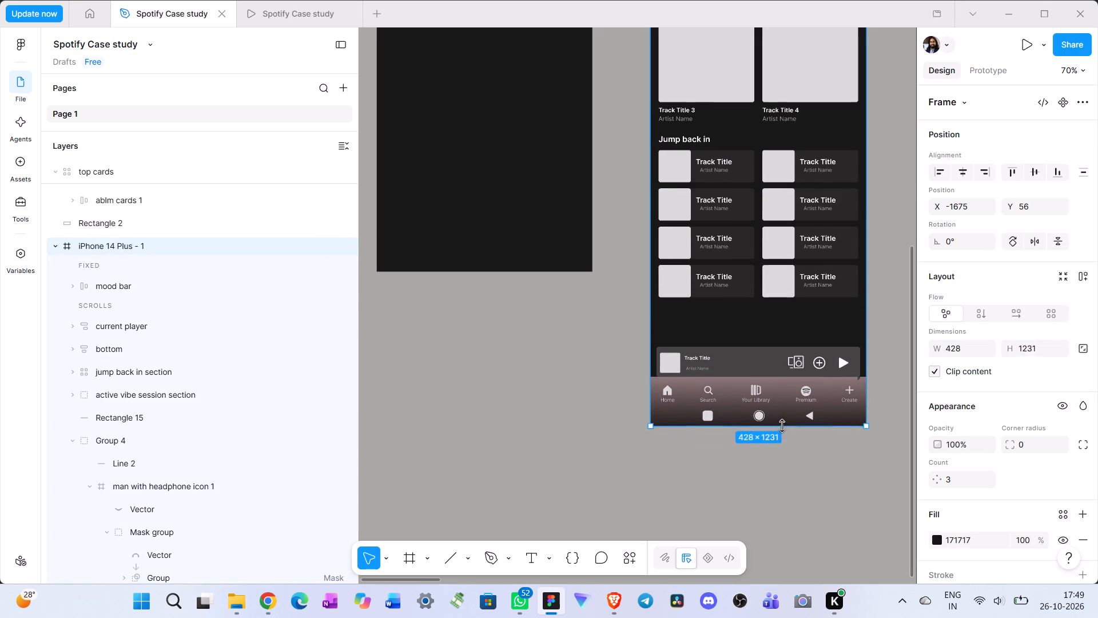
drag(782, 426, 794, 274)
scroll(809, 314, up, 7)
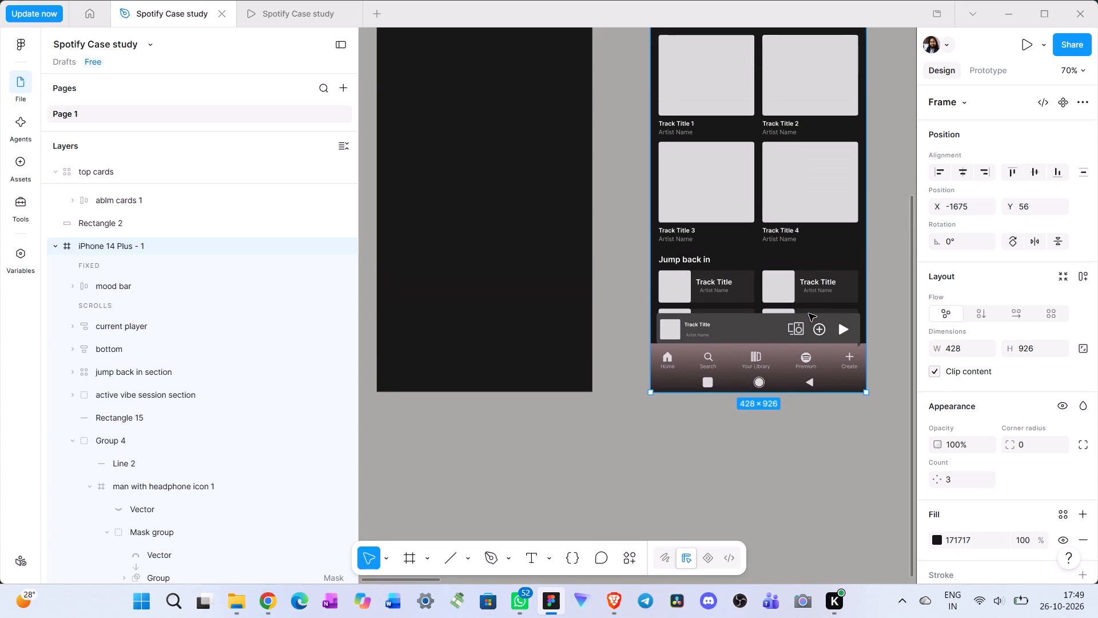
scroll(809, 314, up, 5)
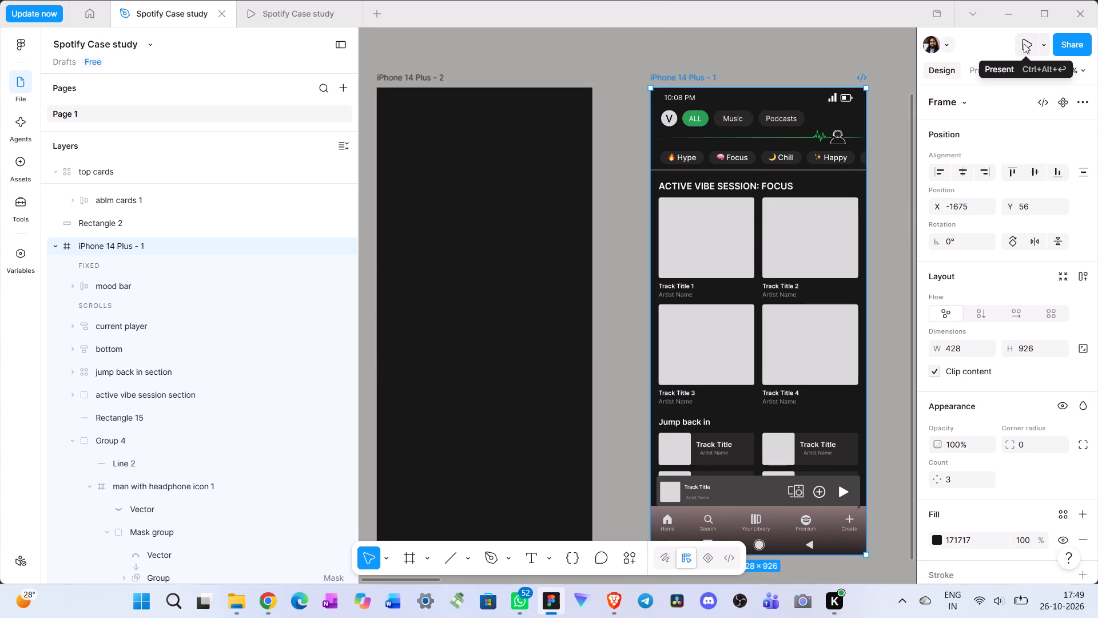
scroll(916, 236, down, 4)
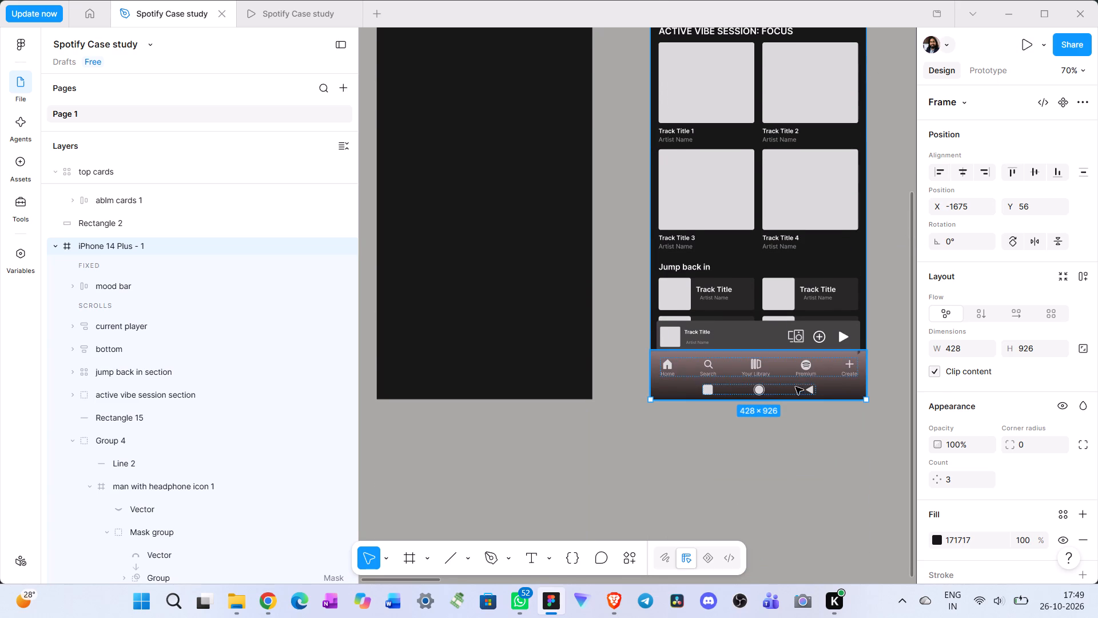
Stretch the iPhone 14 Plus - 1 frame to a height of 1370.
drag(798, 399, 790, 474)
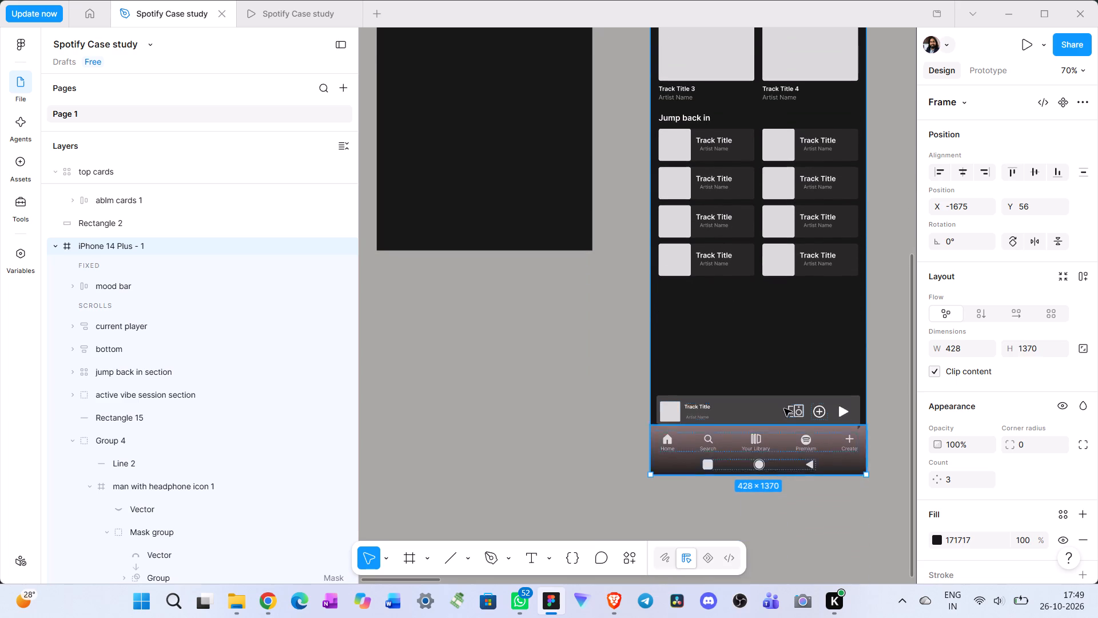
Check the prototype scroll behavior of the jump back in section and the active vibe session section.
click(729, 174)
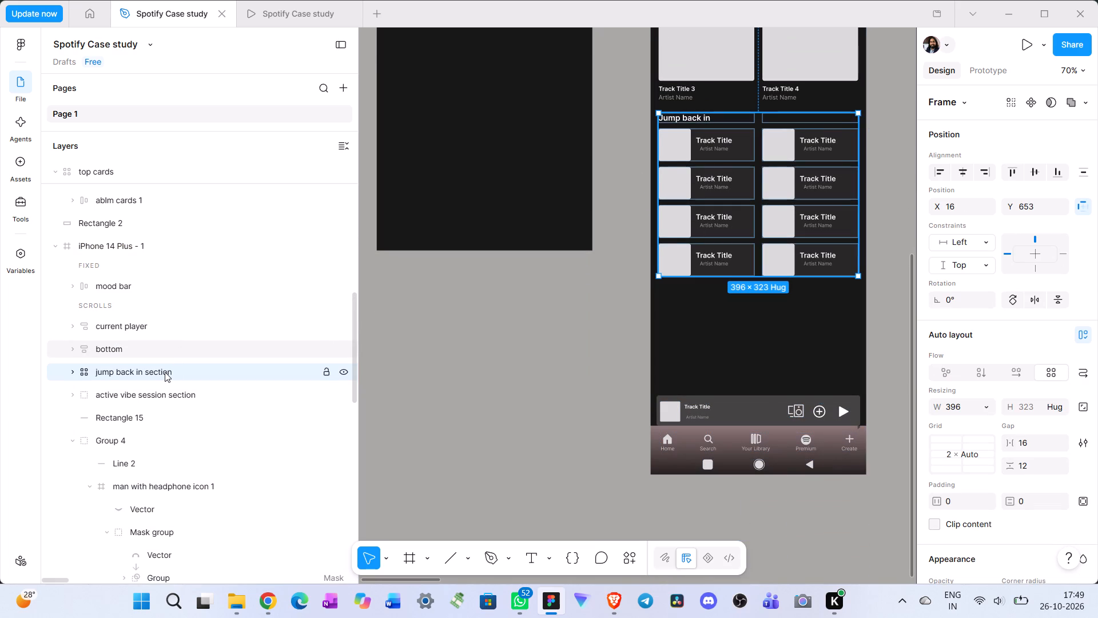
click(986, 70)
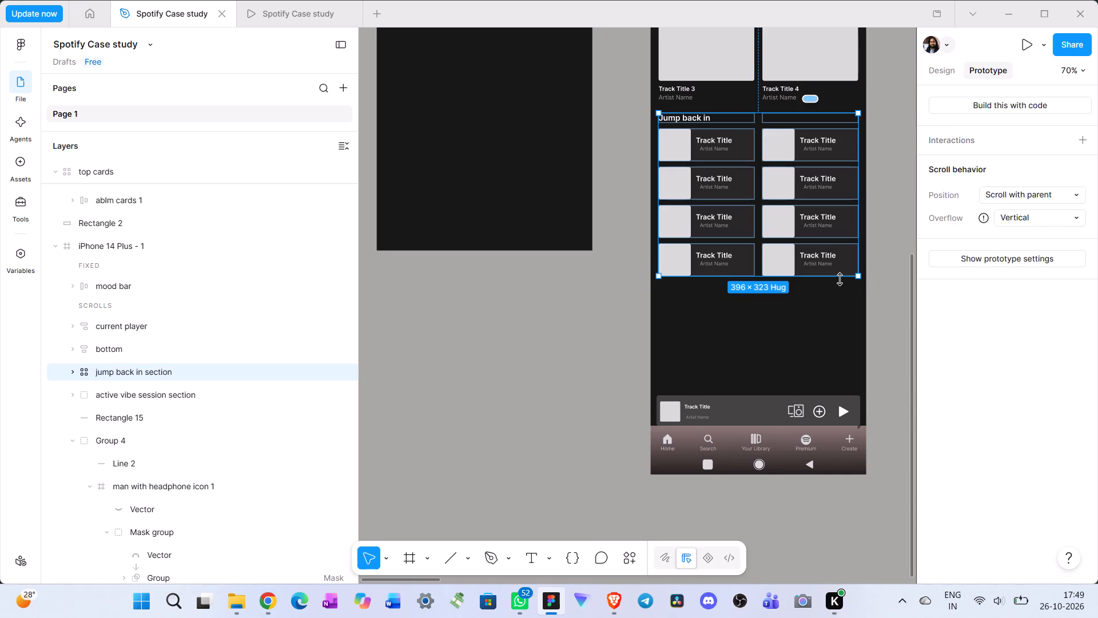
scroll(840, 279, up, 5)
click(773, 237)
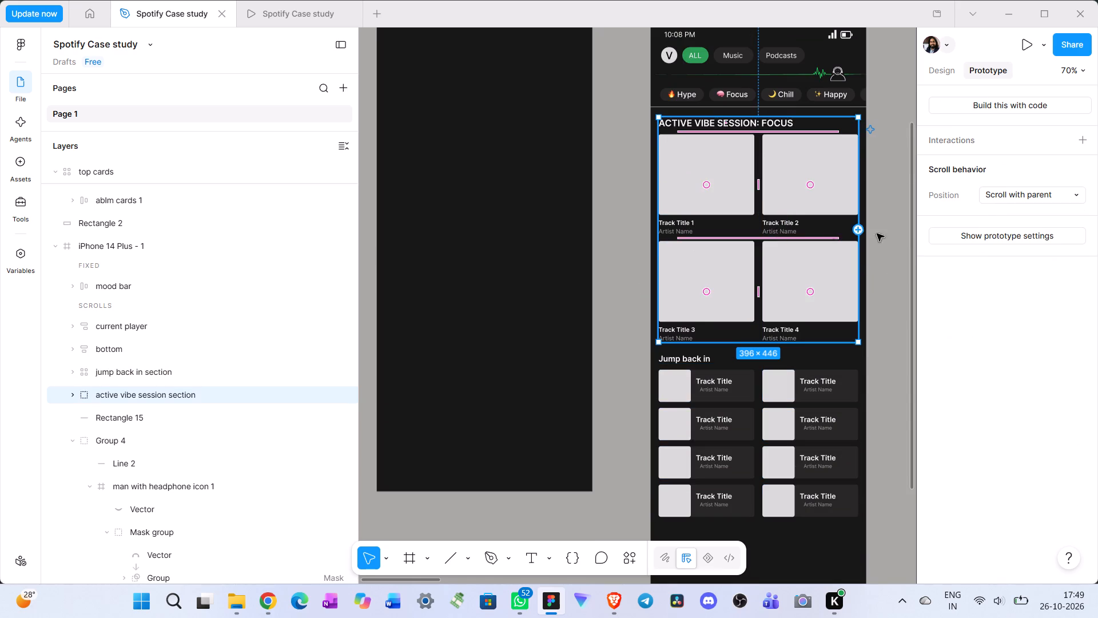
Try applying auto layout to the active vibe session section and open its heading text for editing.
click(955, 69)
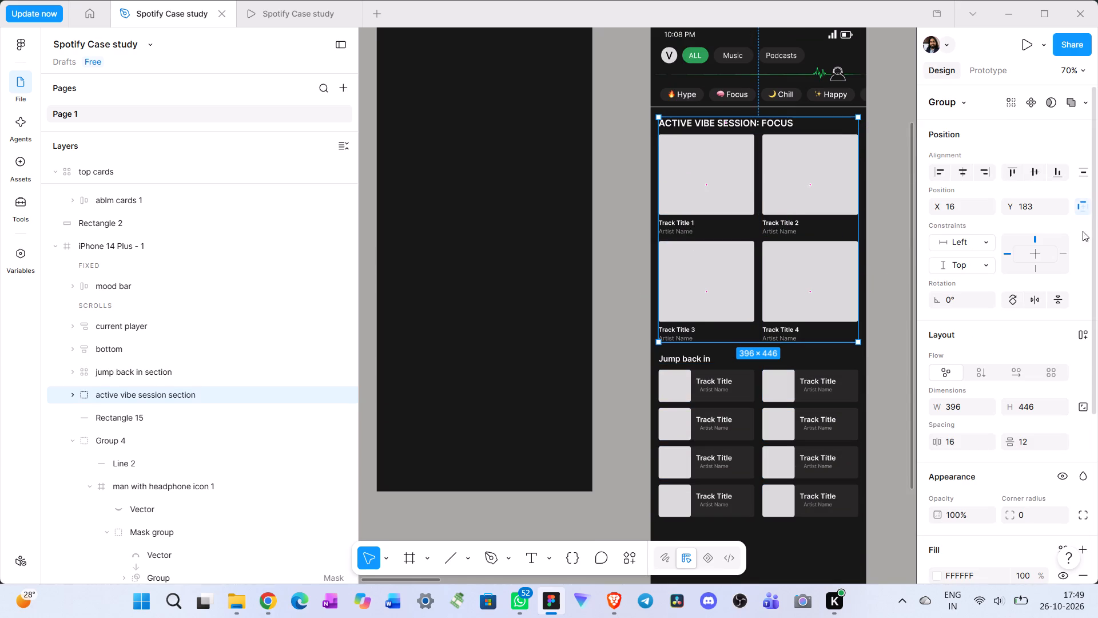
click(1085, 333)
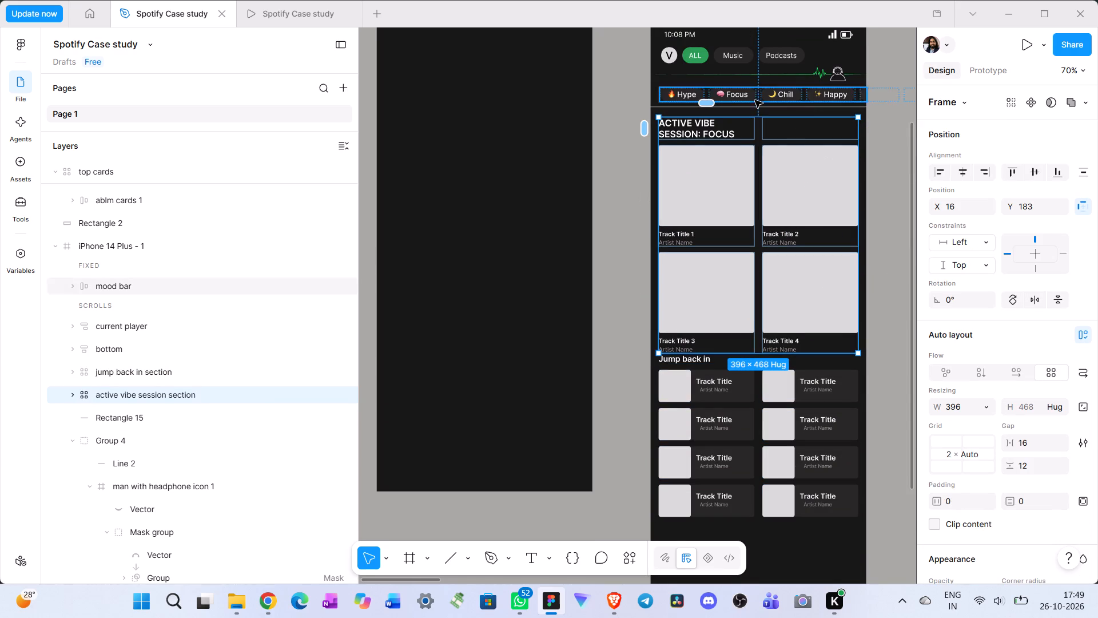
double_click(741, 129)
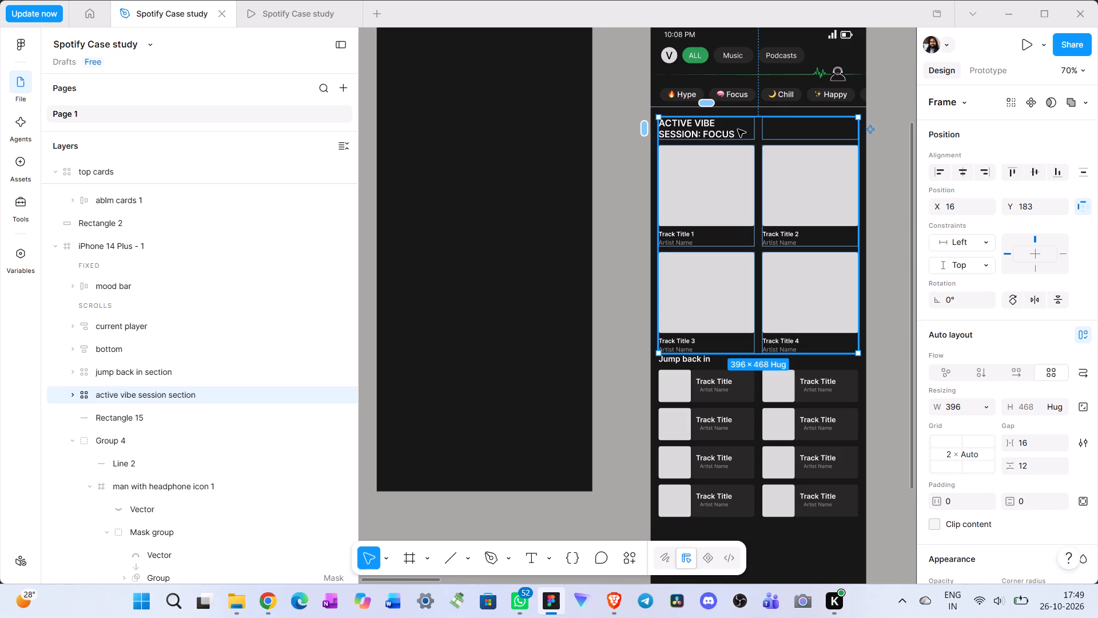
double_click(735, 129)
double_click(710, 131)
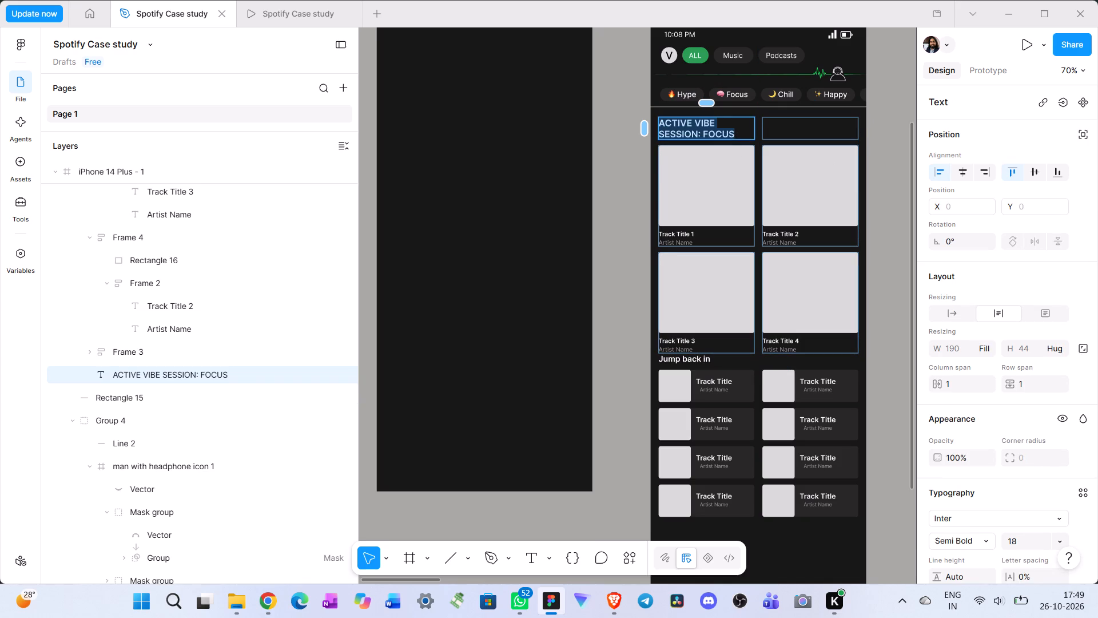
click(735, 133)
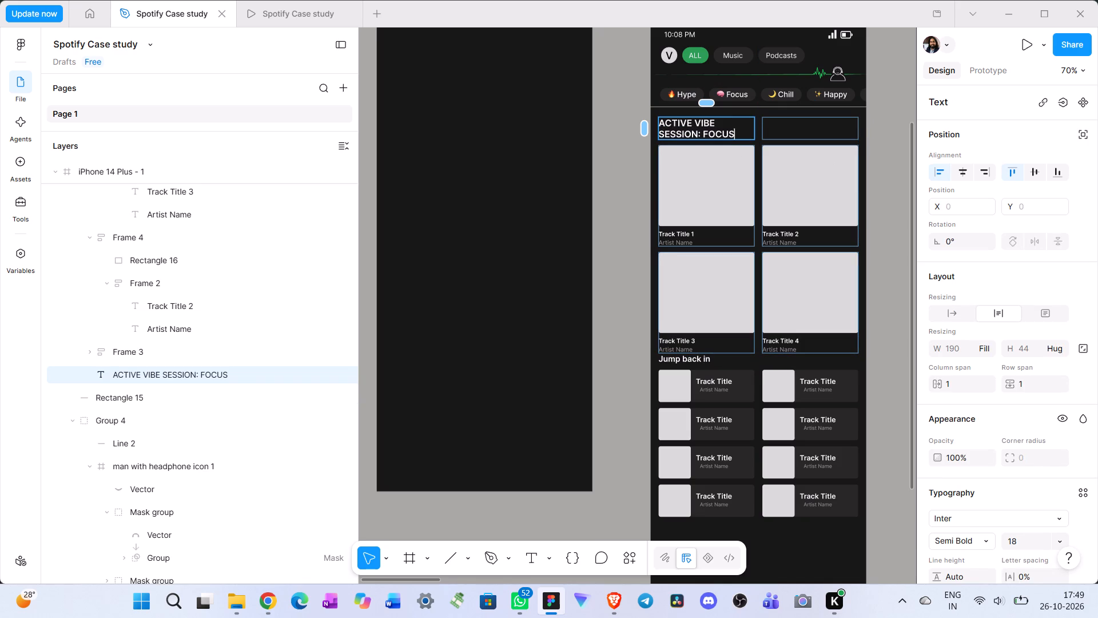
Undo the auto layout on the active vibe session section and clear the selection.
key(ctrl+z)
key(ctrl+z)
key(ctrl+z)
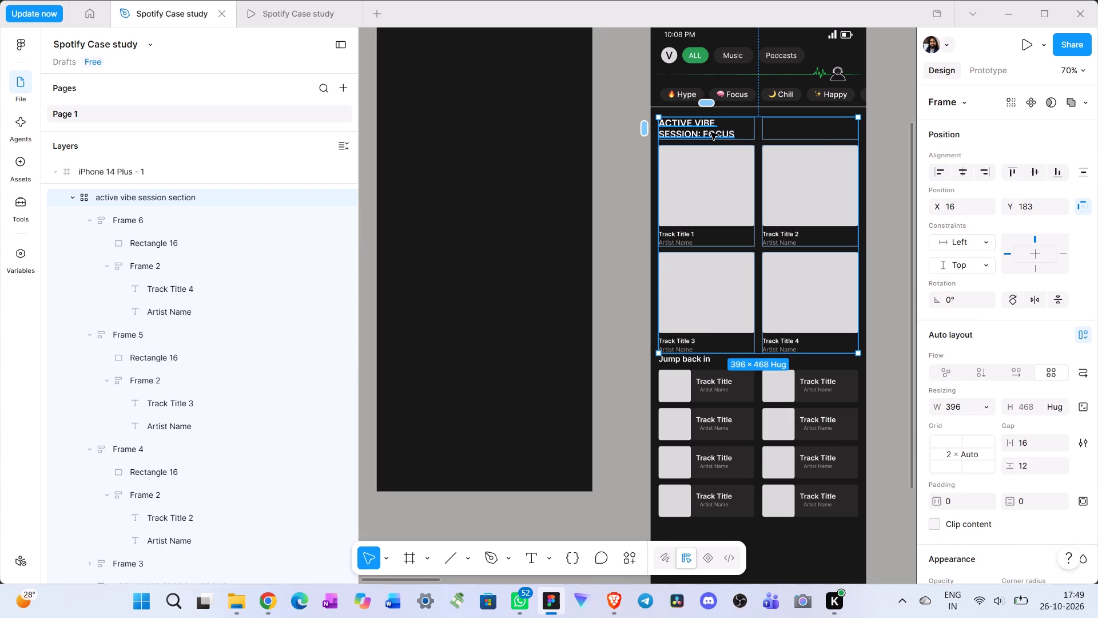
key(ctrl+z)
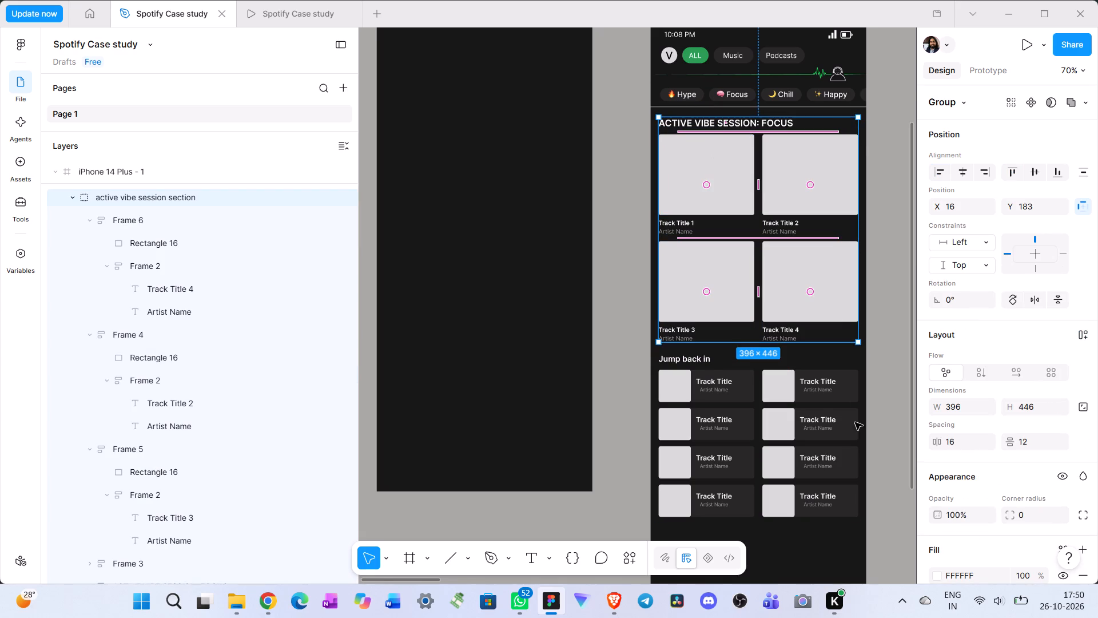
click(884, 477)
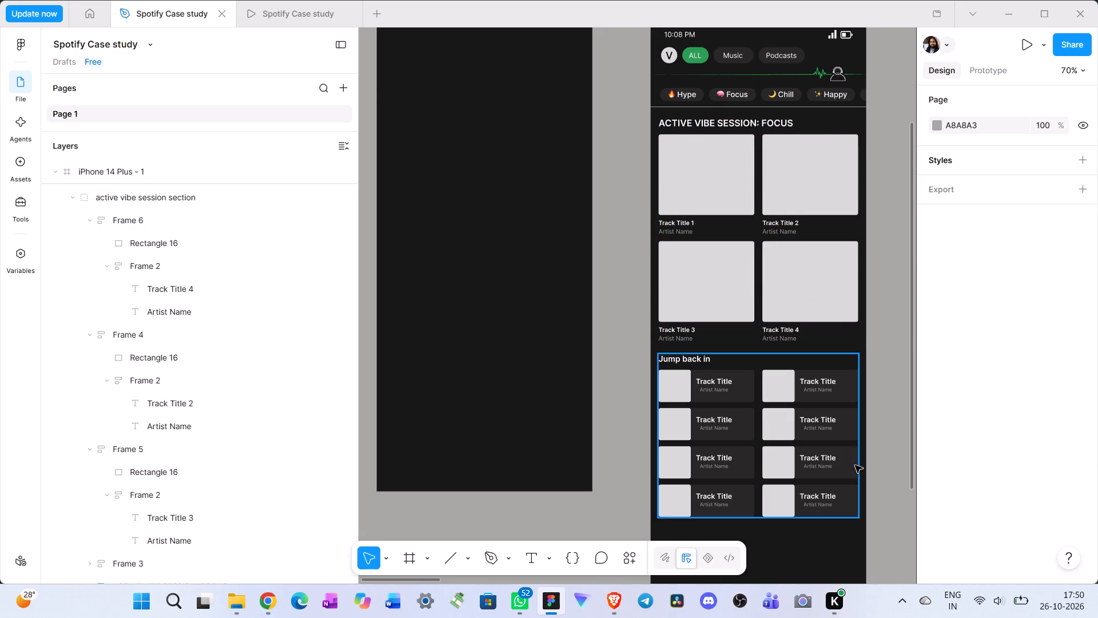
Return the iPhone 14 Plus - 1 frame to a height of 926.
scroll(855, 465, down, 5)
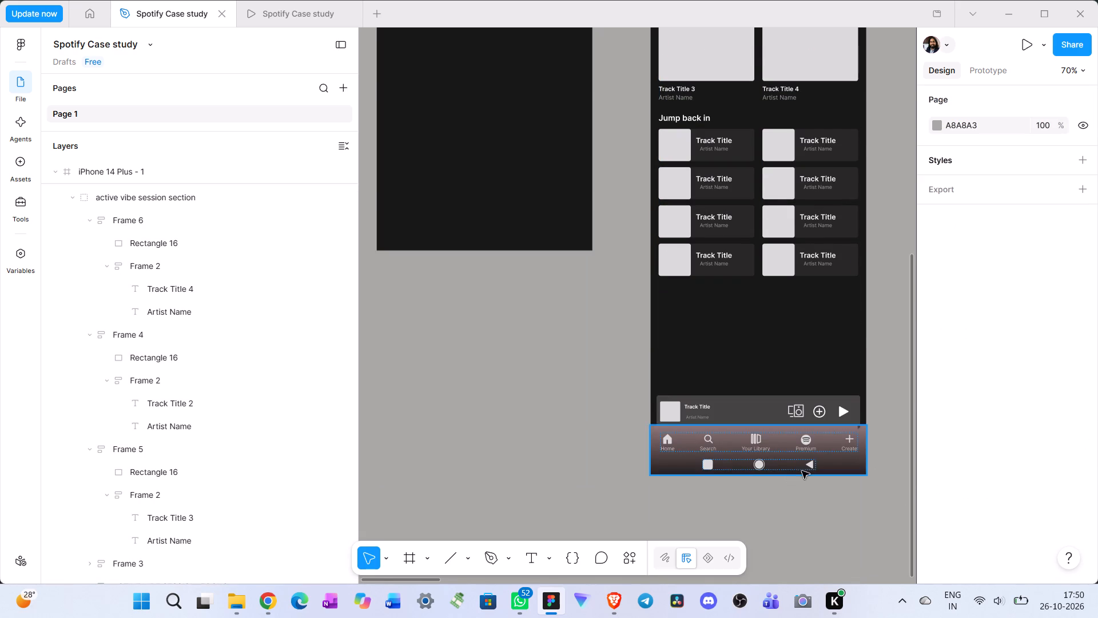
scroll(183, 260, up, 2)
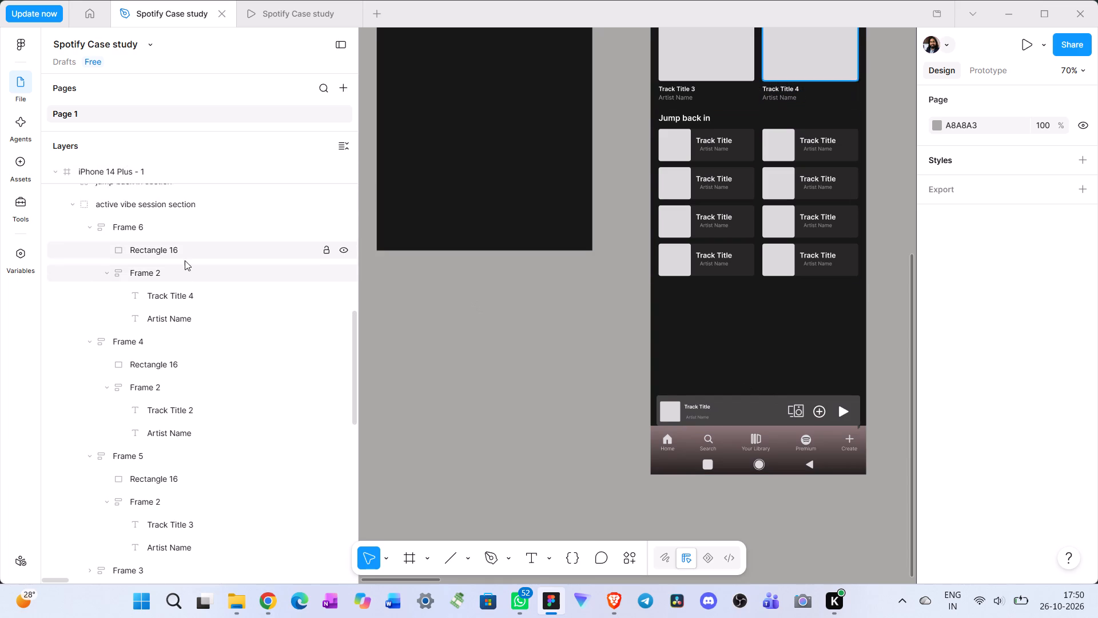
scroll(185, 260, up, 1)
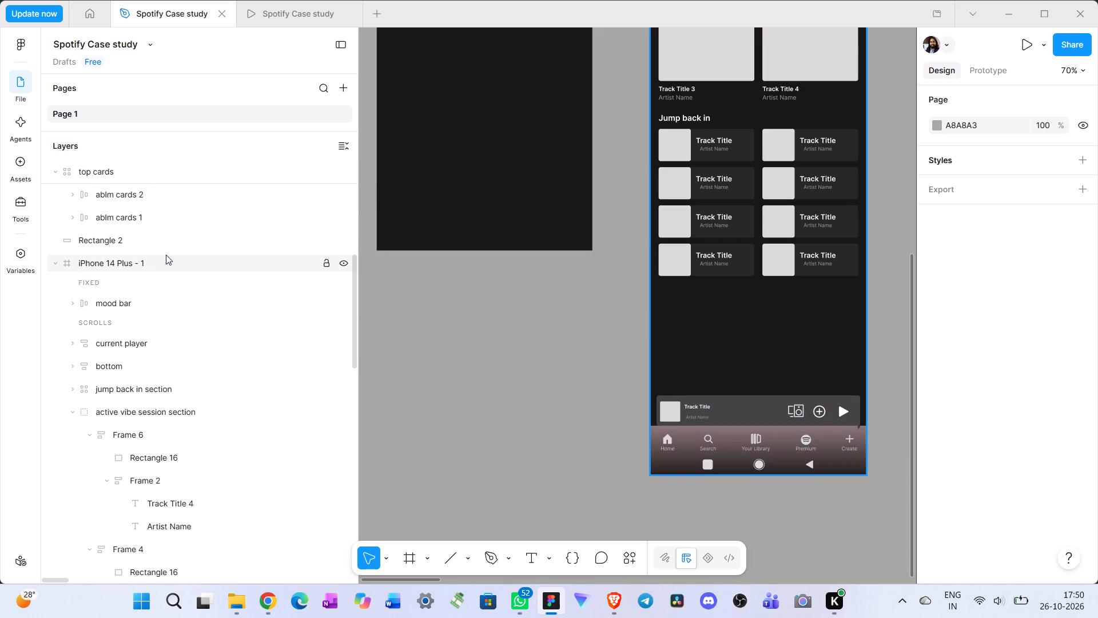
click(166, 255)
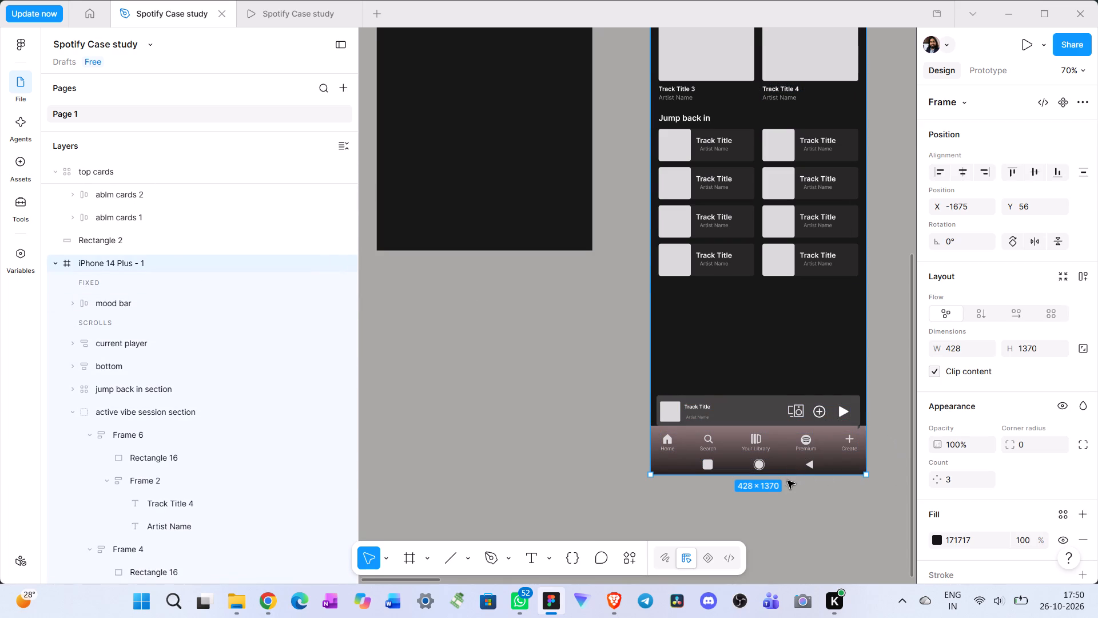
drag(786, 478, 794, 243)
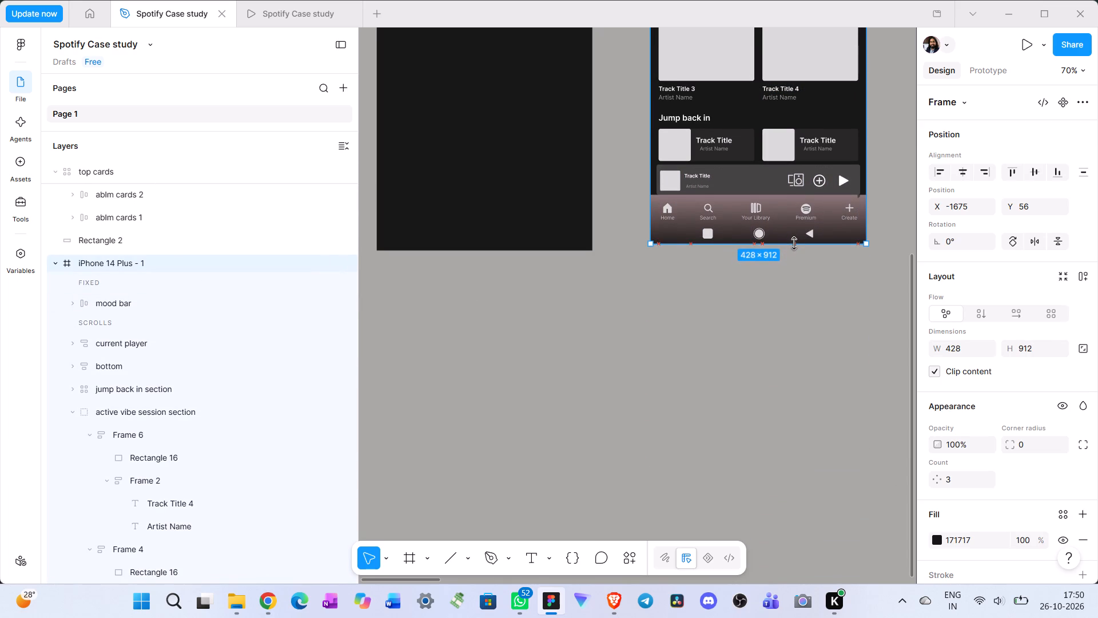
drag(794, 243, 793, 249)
Present the iPhone 14 Plus - 1 frame as a prototype and test its vertical scrolling.
scroll(805, 336, up, 8)
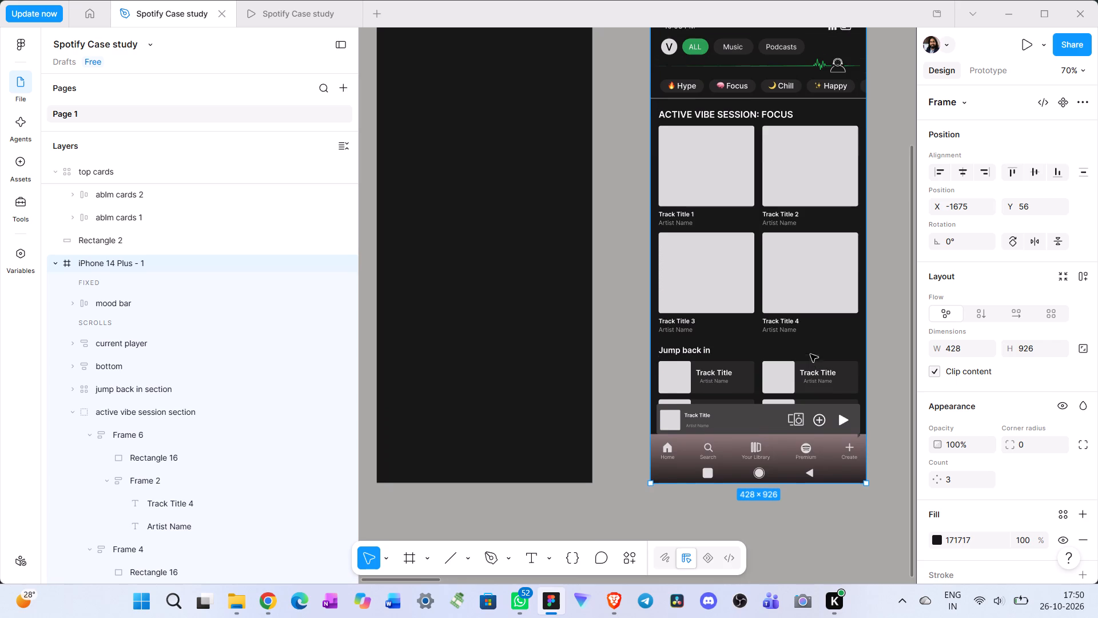
scroll(810, 354, up, 2)
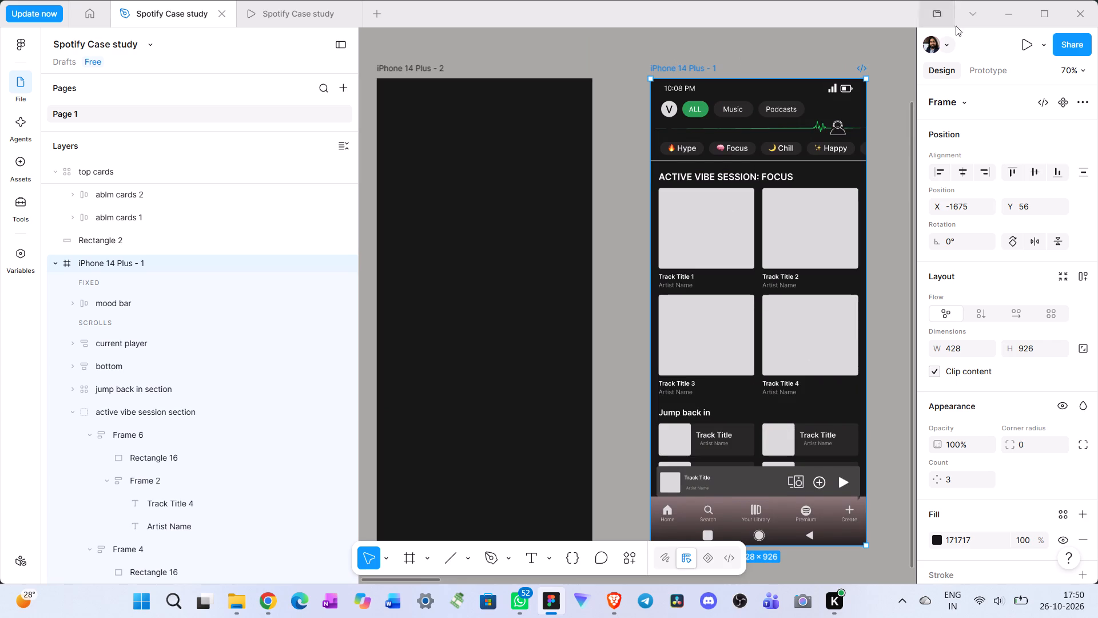
click(1024, 41)
scroll(514, 322, down, 7)
scroll(543, 334, up, 4)
scroll(589, 300, down, 4)
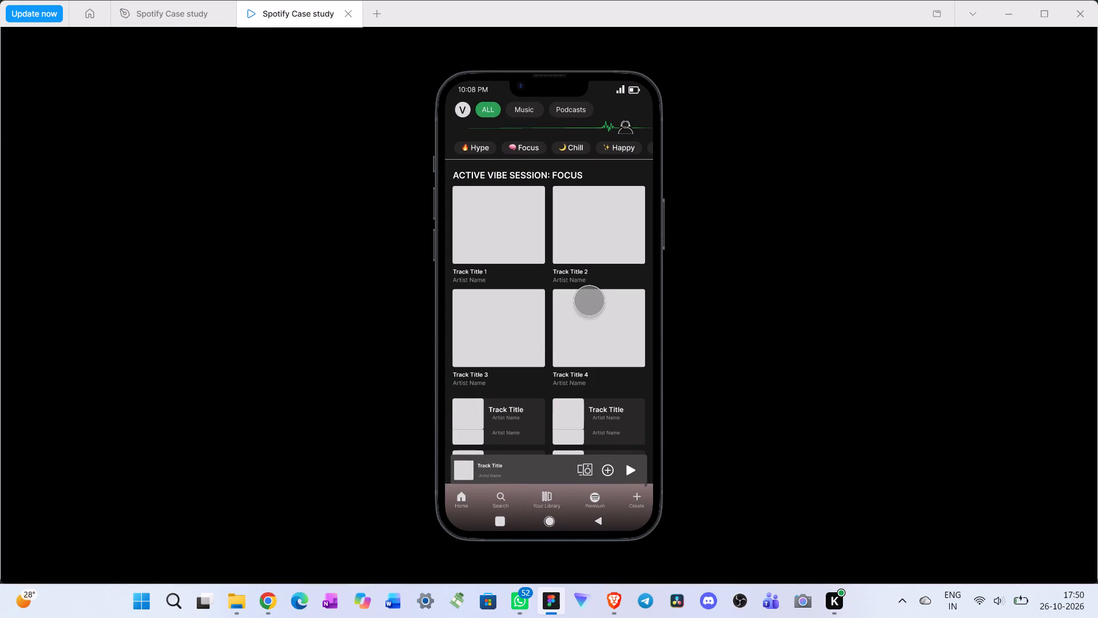
scroll(589, 300, down, 19)
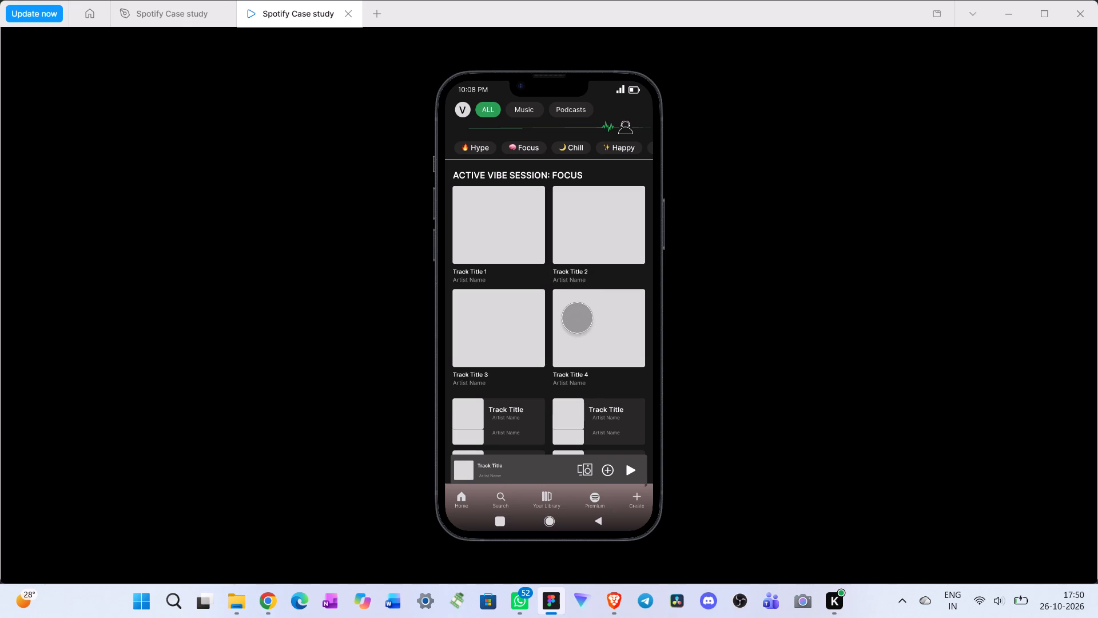
Switch from the prototype preview to another open application window.
key(alt+Tab)
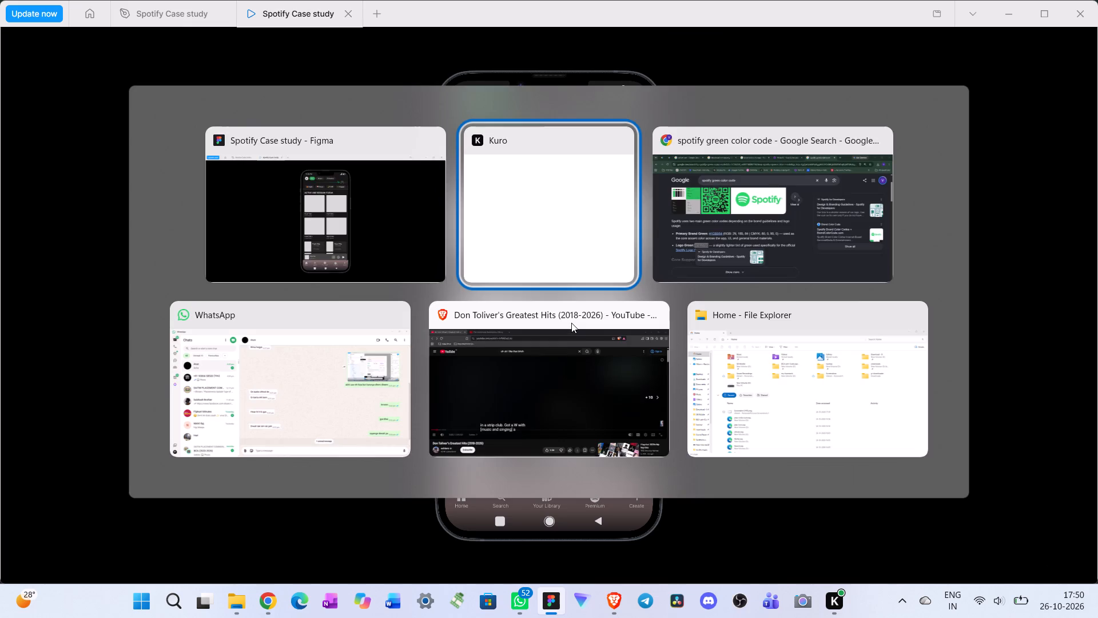
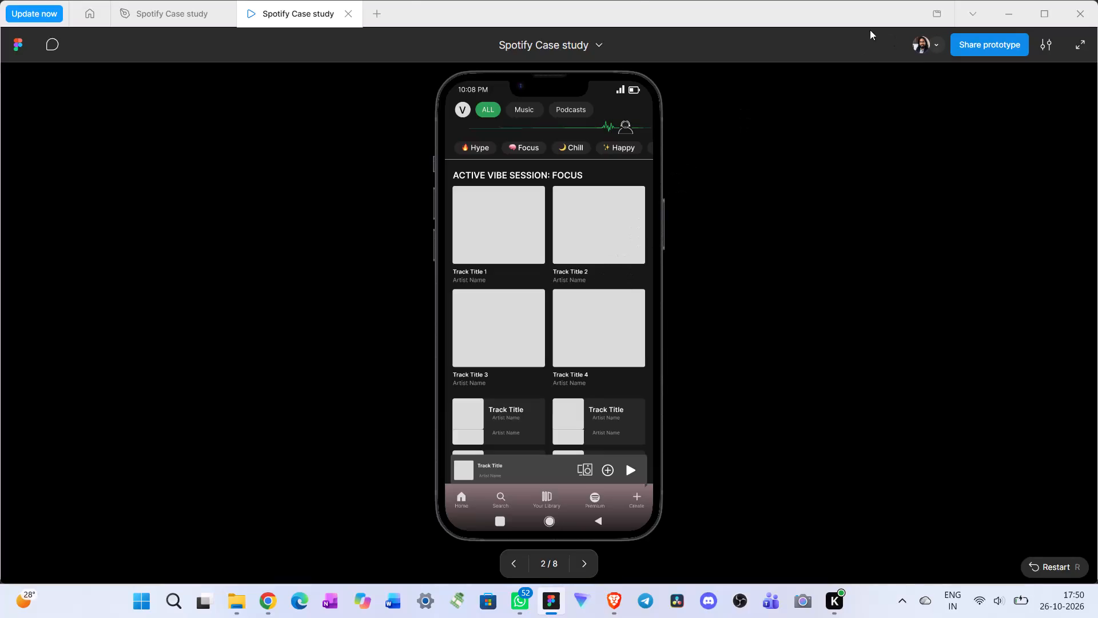
Switch from the prototype preview back to the Spotify Case study design file.
alt+click(185, 6)
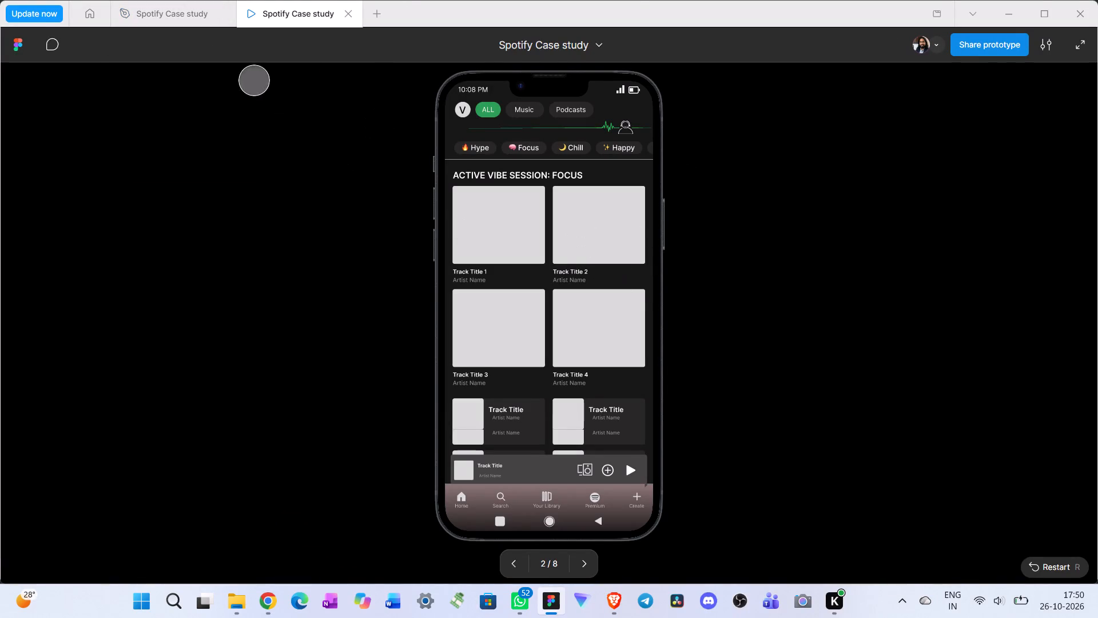
alt+click(205, 14)
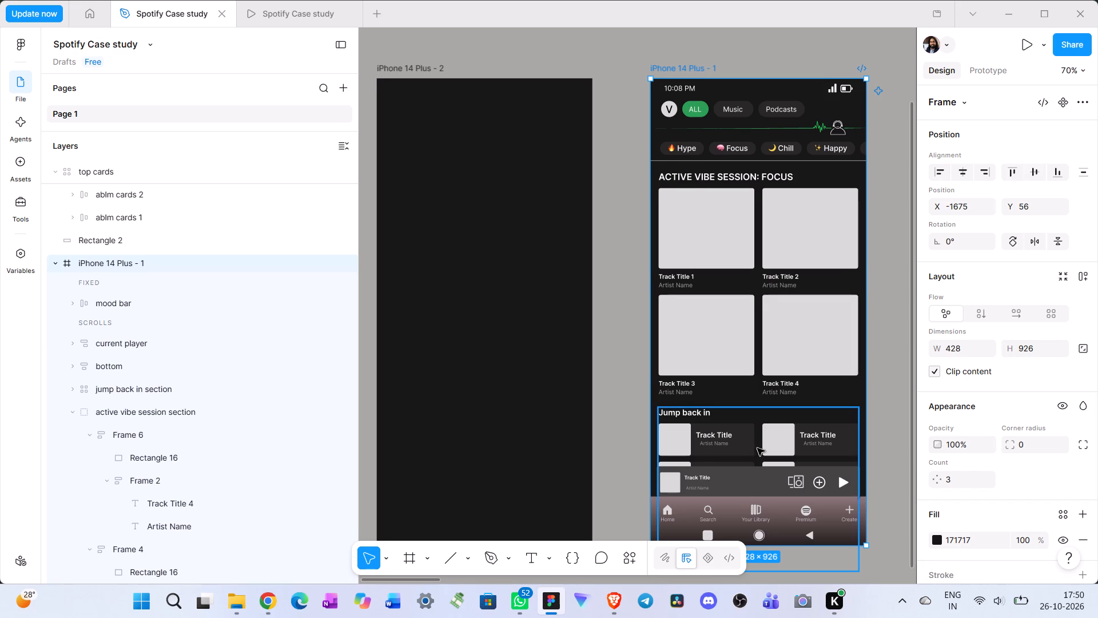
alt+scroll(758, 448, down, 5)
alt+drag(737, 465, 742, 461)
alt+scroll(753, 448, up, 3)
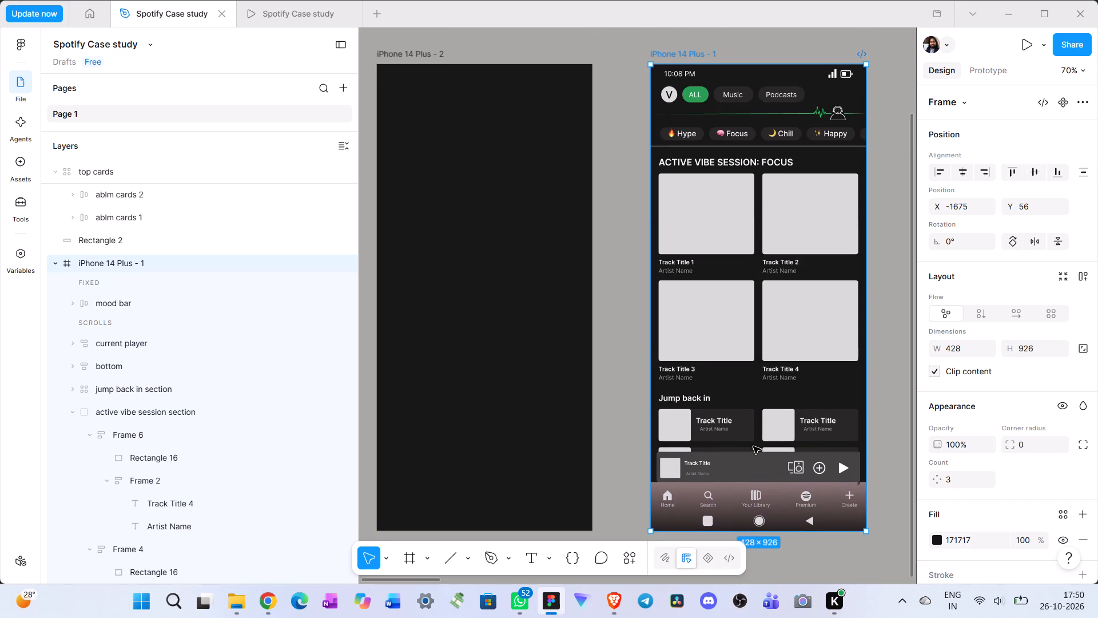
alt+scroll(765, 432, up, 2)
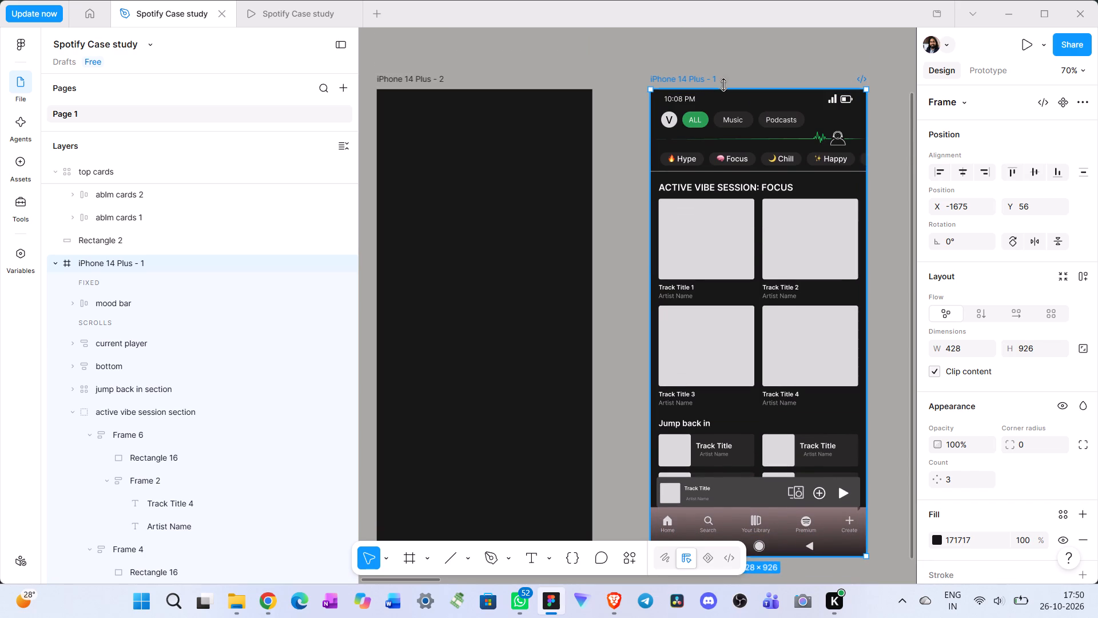
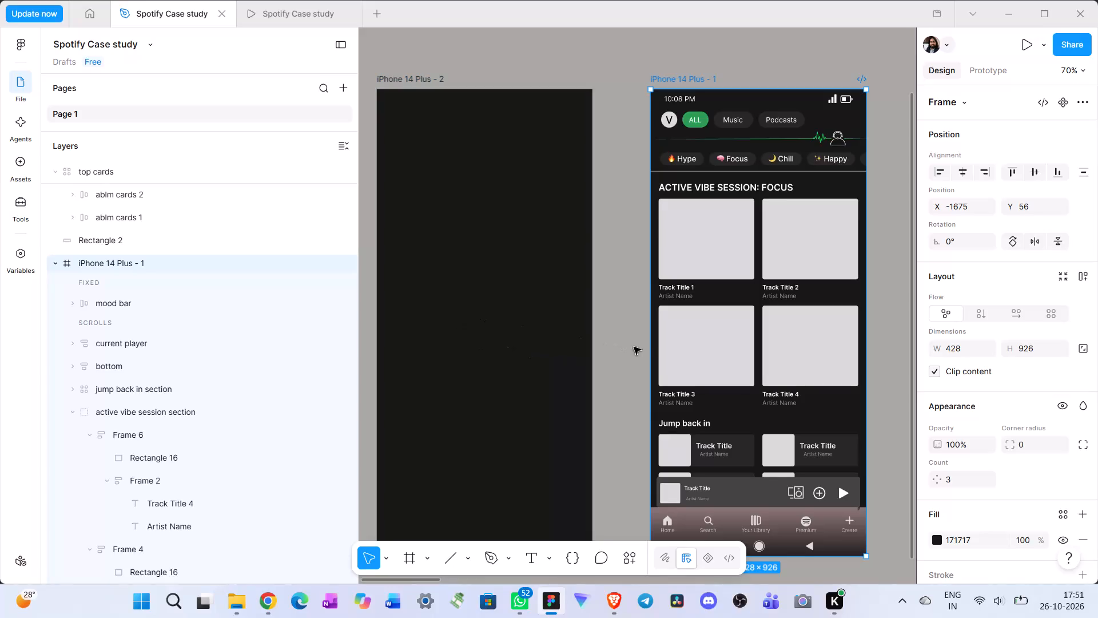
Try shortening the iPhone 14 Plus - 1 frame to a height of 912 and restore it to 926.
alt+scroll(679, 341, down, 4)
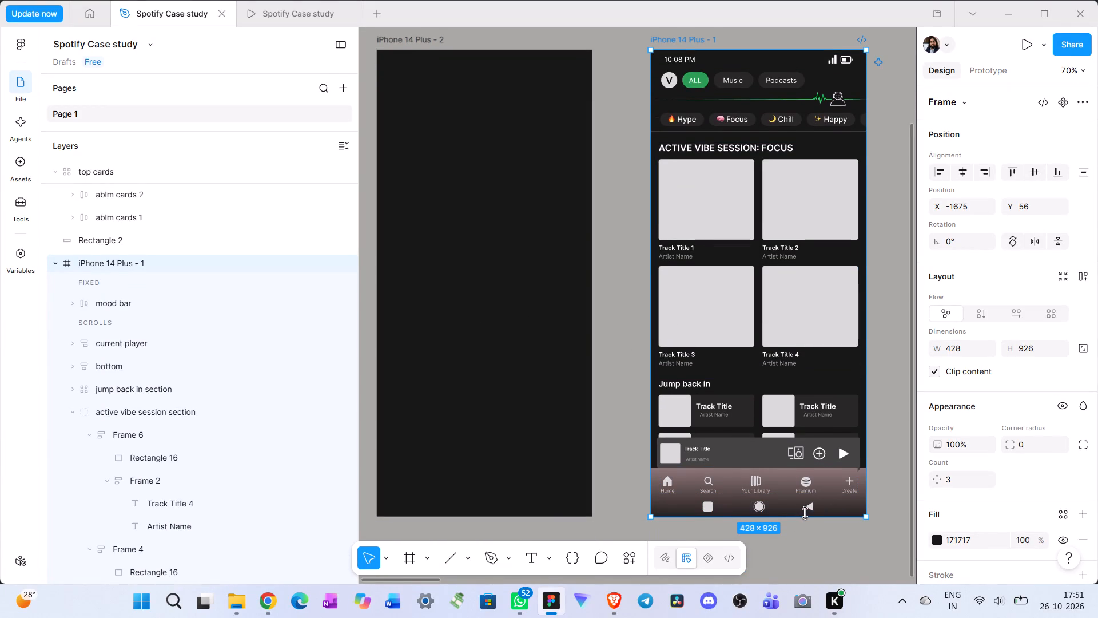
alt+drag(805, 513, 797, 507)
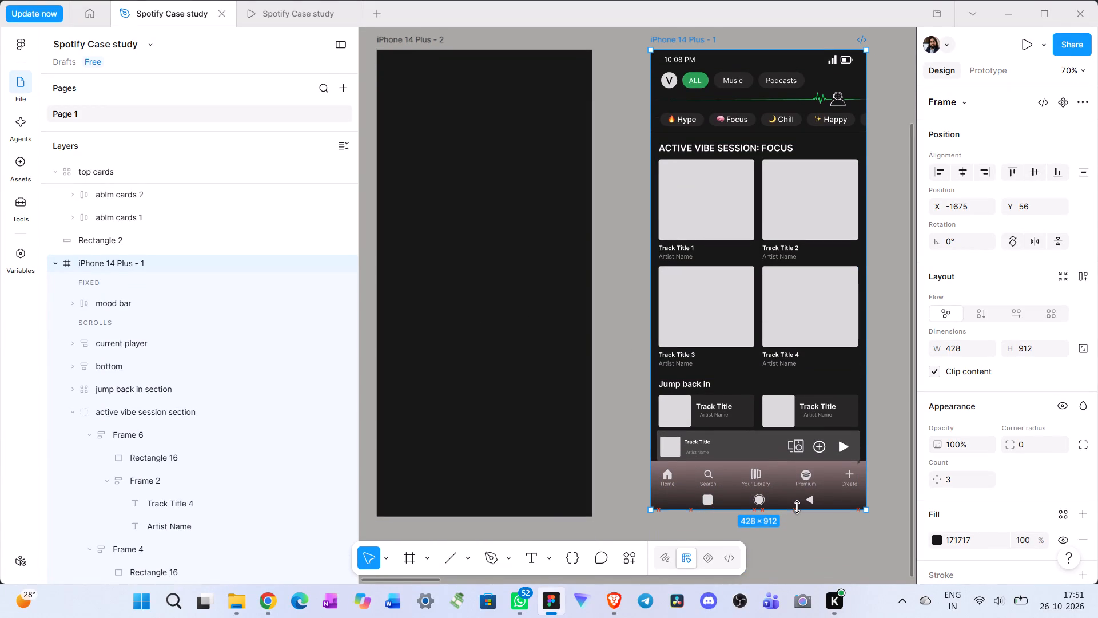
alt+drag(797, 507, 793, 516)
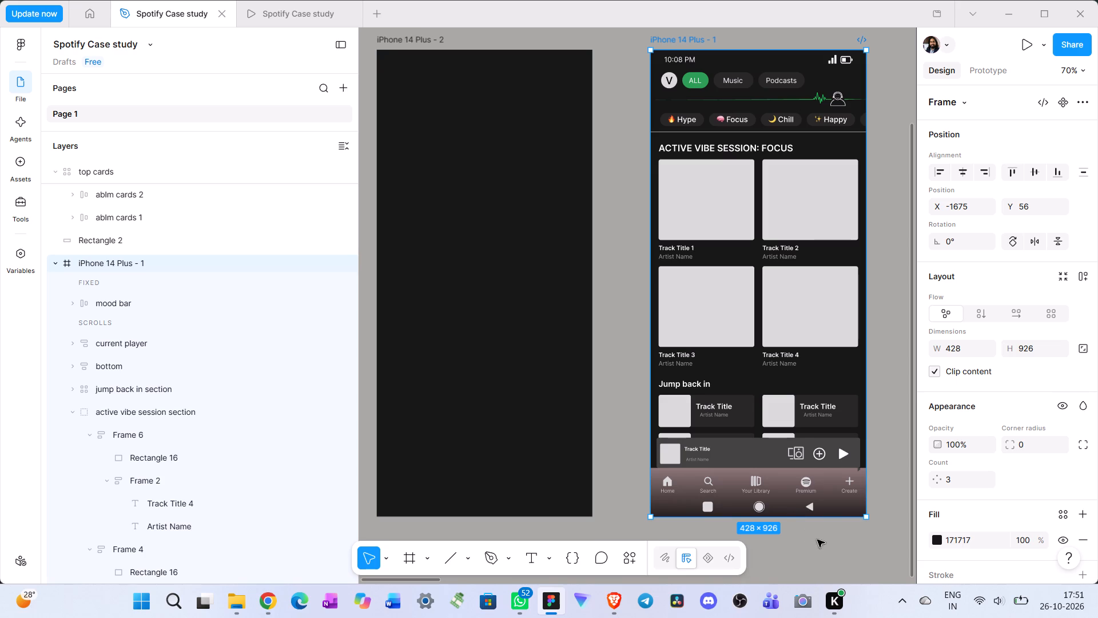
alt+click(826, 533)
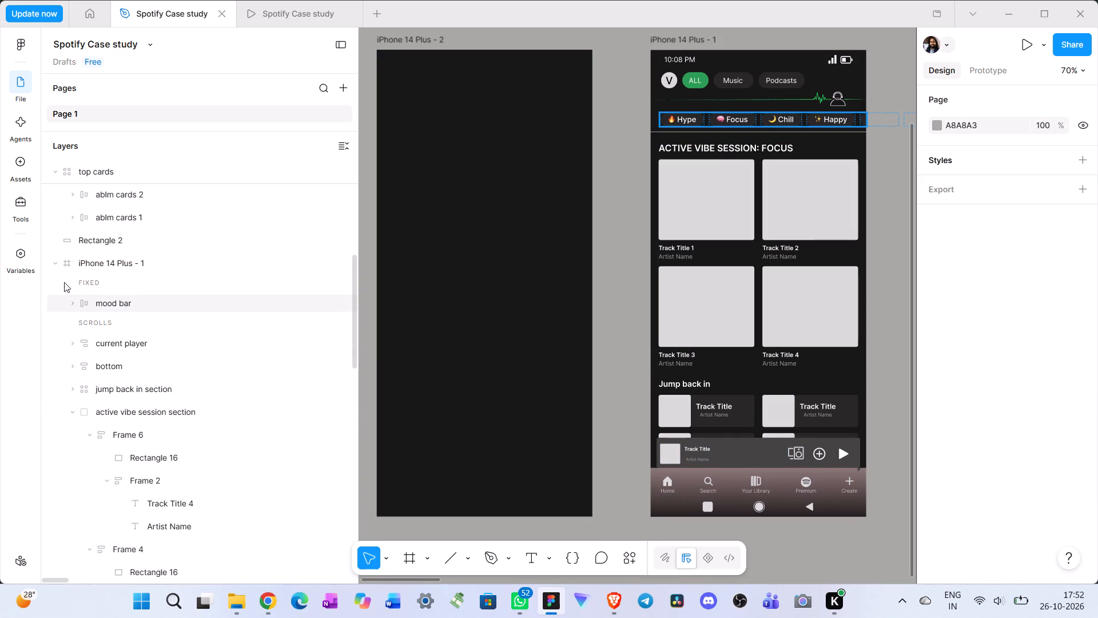
Collapse the active vibe session section and rename the Group 4 layer in iPhone 14 Plus - 1 as "top wave design line".
alt+click(71, 417)
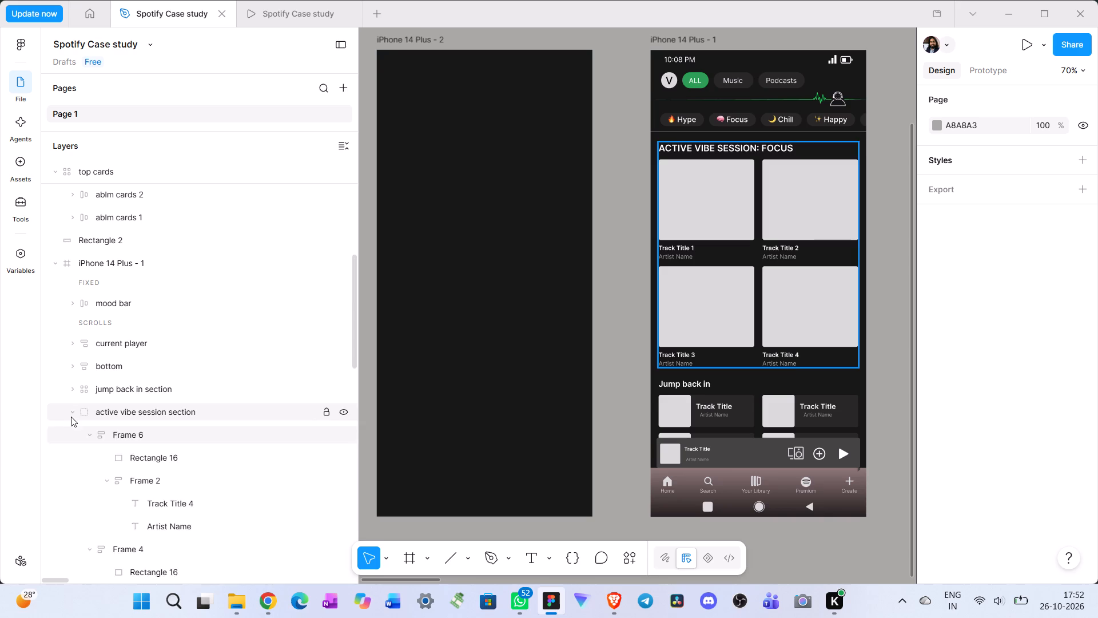
alt+scroll(169, 442, down, 1)
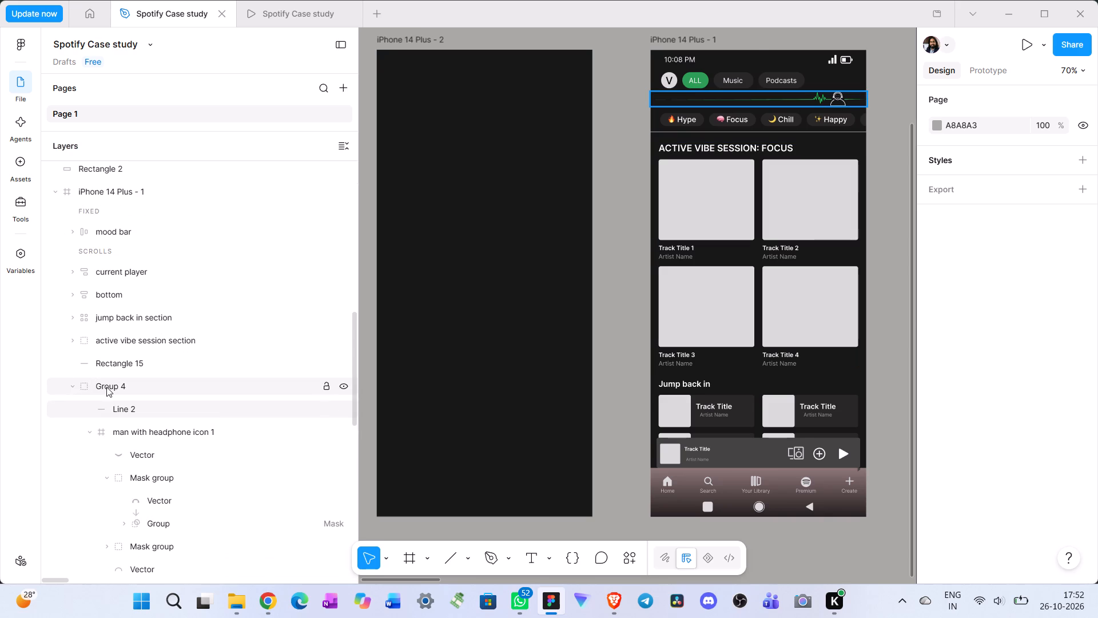
alt+double_click(106, 387)
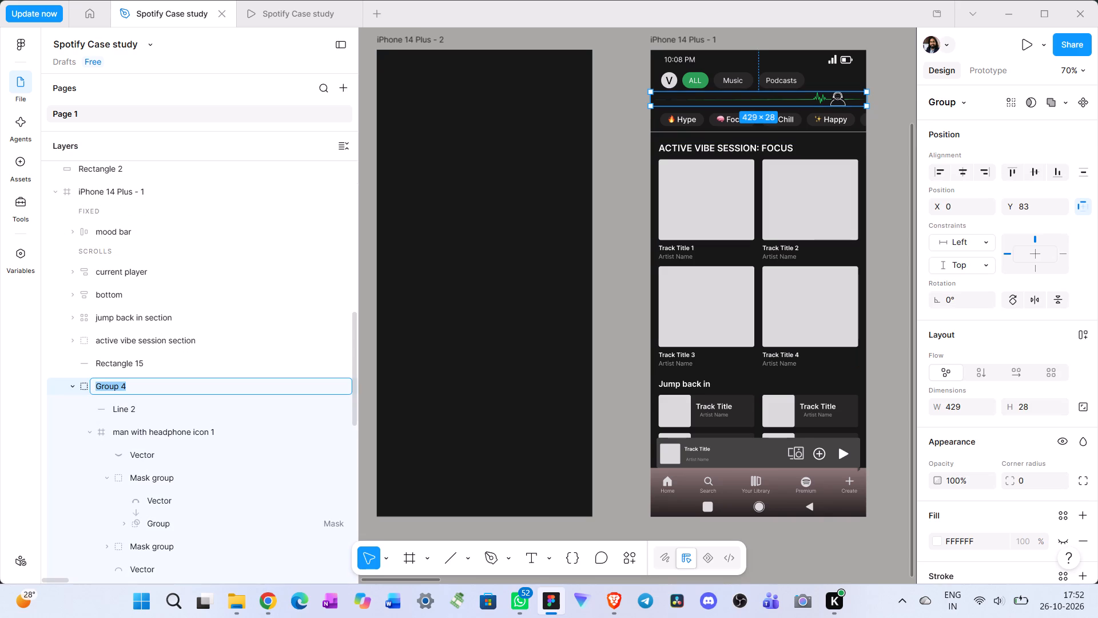
key(BackSpace)
text(top)
key(space)
text(wave)
key(space)
text(des)
key(BackSpace)
key(BackSpace)
key(BackSpace)
key(d)
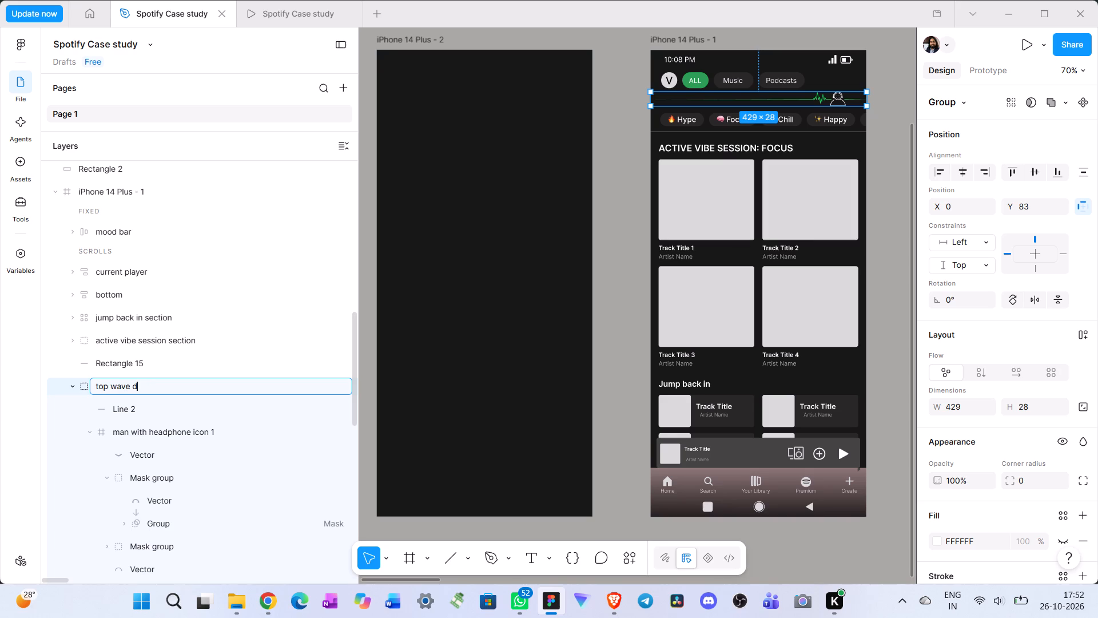
key(BackSpace)
text(desig)
text(n)
key(space)
text(line)
key(space)
key(Return)
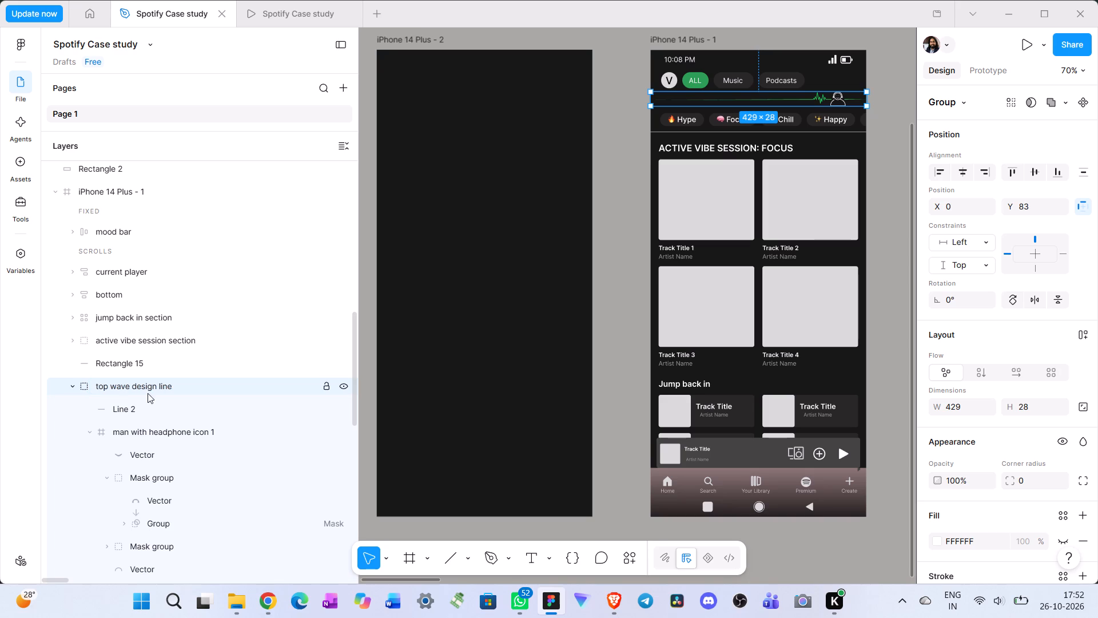
Collapse the top wave design line and all icon layers and check the all icon, profile icon and TOP HEADING layers.
alt+click(72, 389)
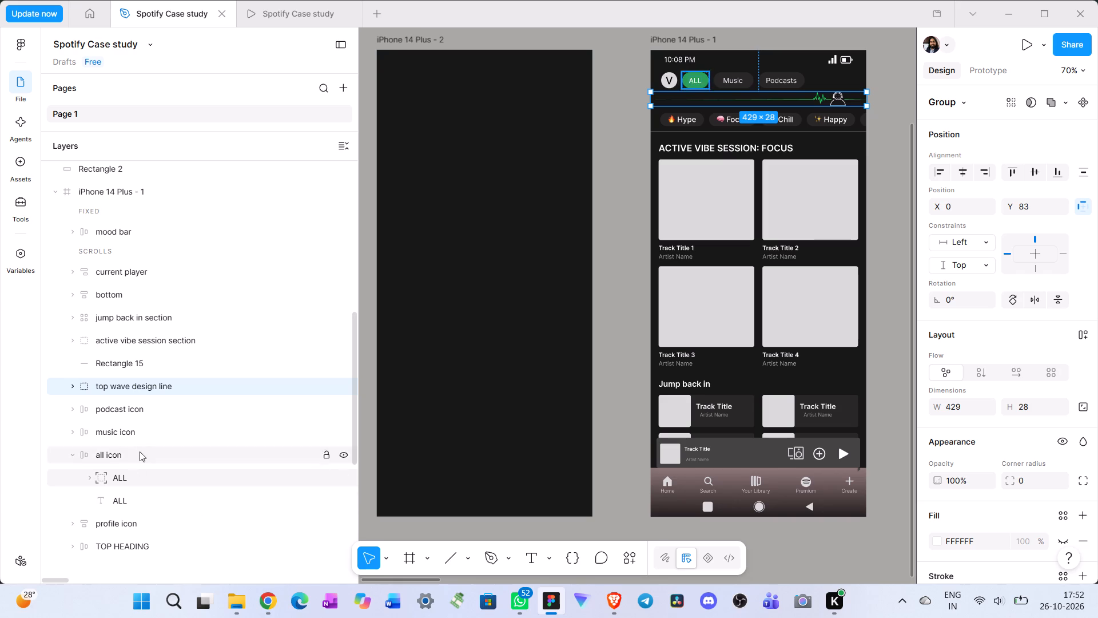
alt+click(71, 455)
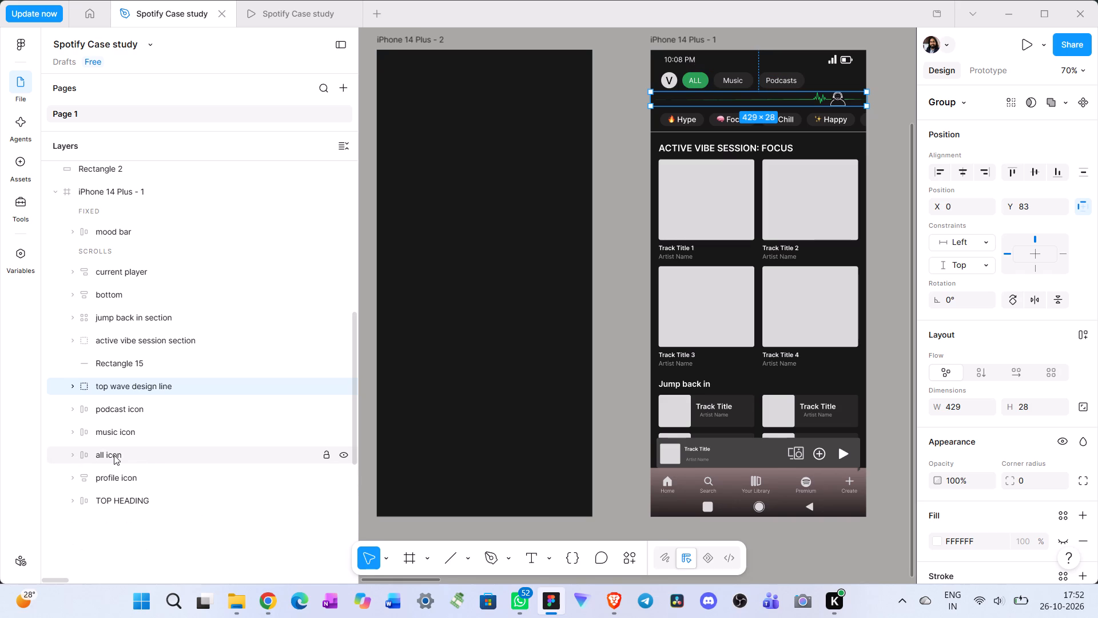
alt+click(114, 455)
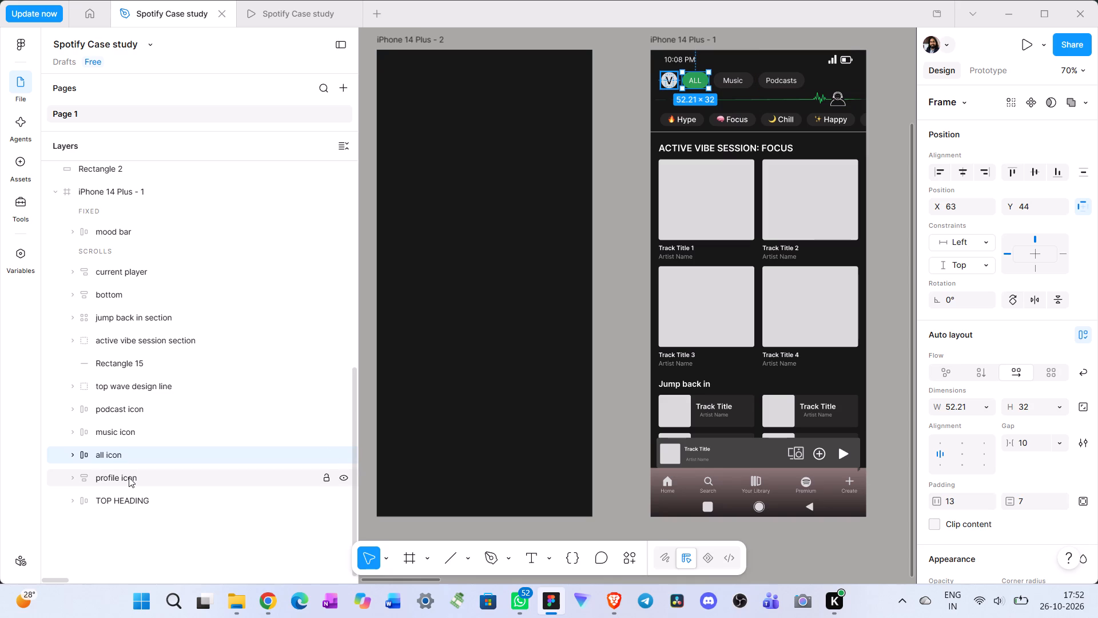
alt+click(129, 477)
alt+click(137, 501)
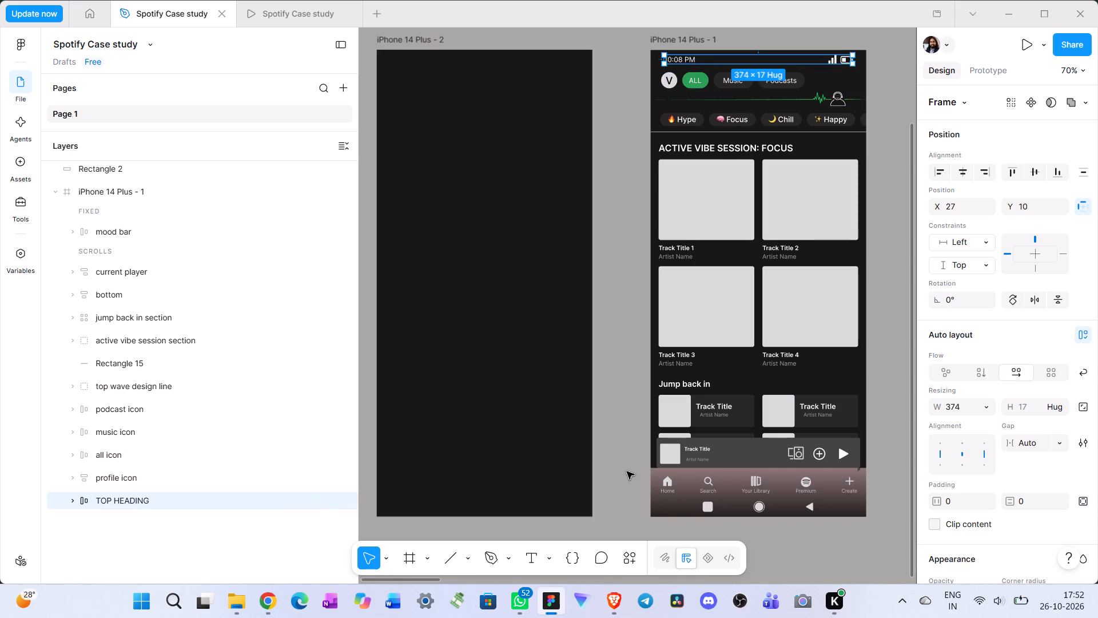
Copy the current player and bottom navigation bar from iPhone 14 Plus - 1 into the iPhone 14 Plus - 2 frame.
alt+click(691, 505)
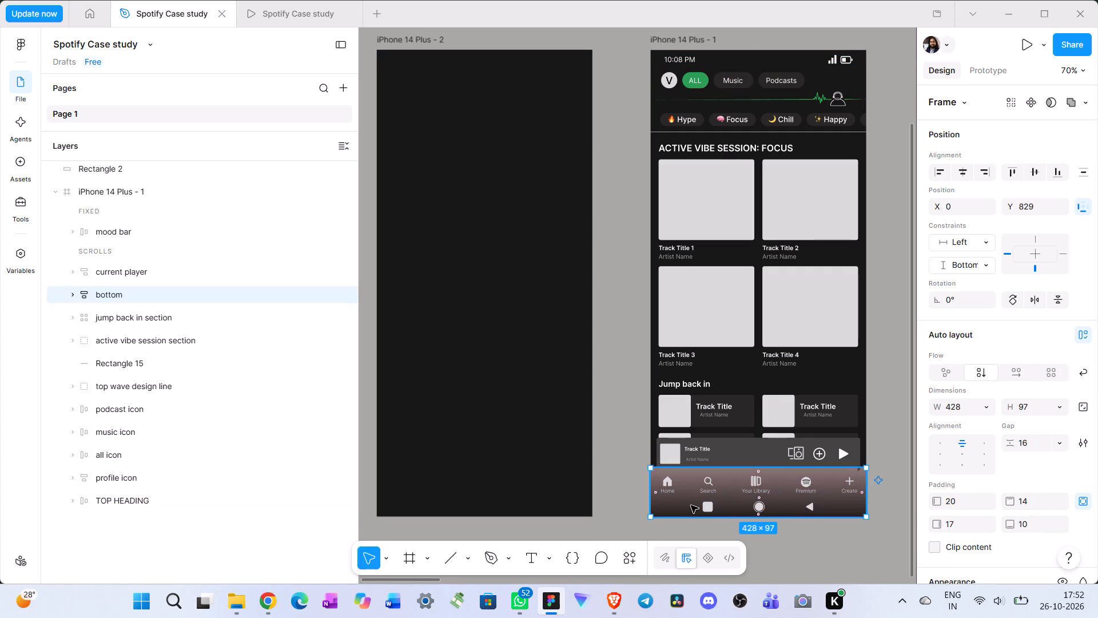
shift+click(725, 459)
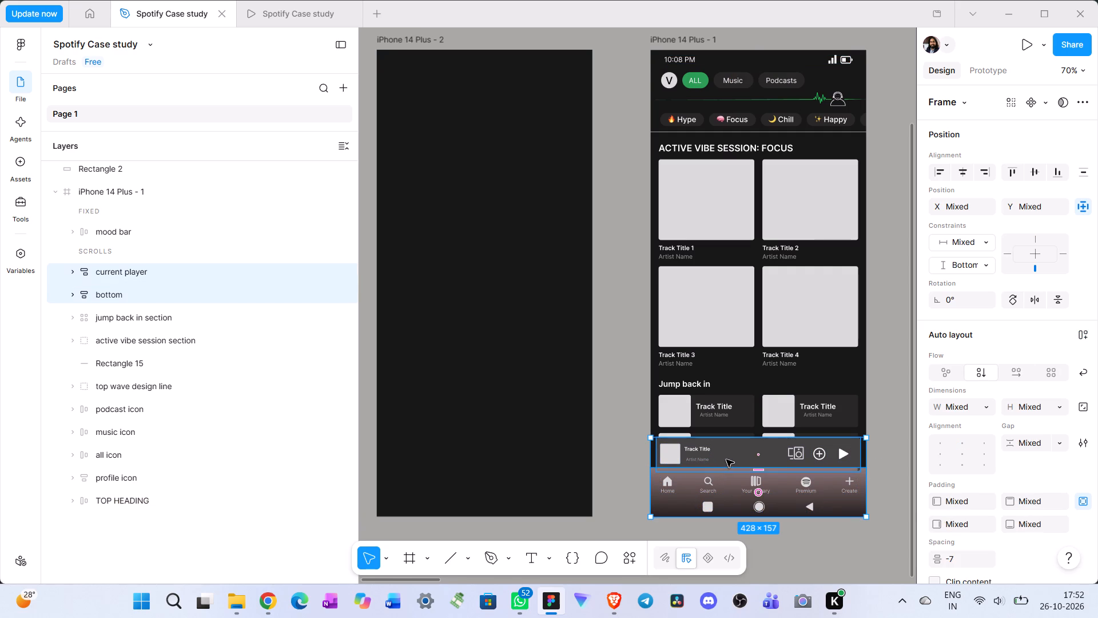
key(ctrl+c)
right_click(413, 471)
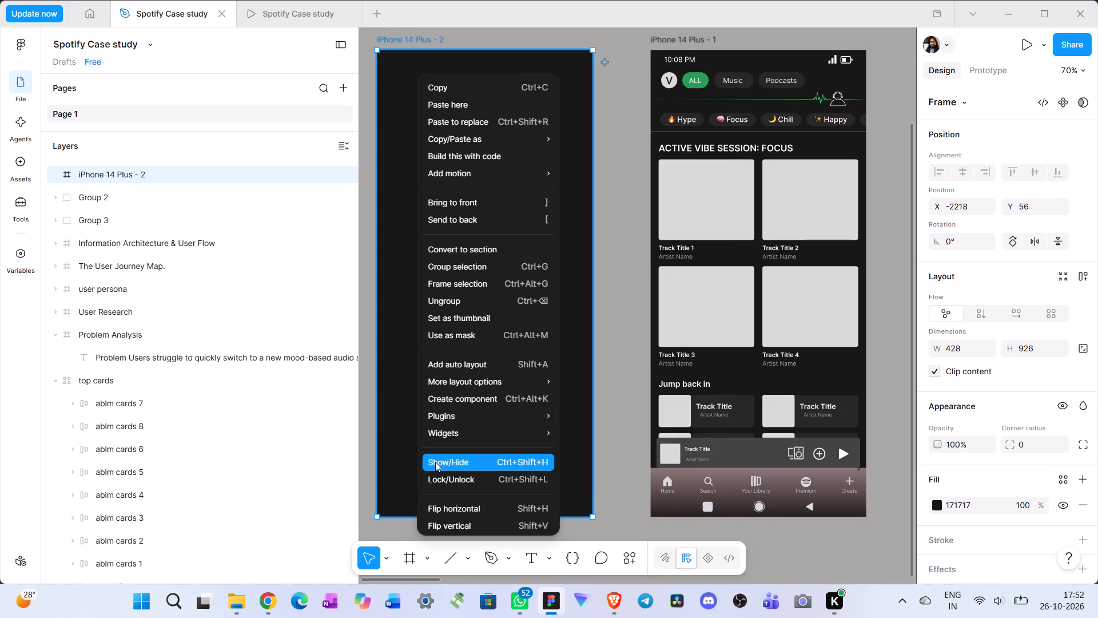
click(438, 109)
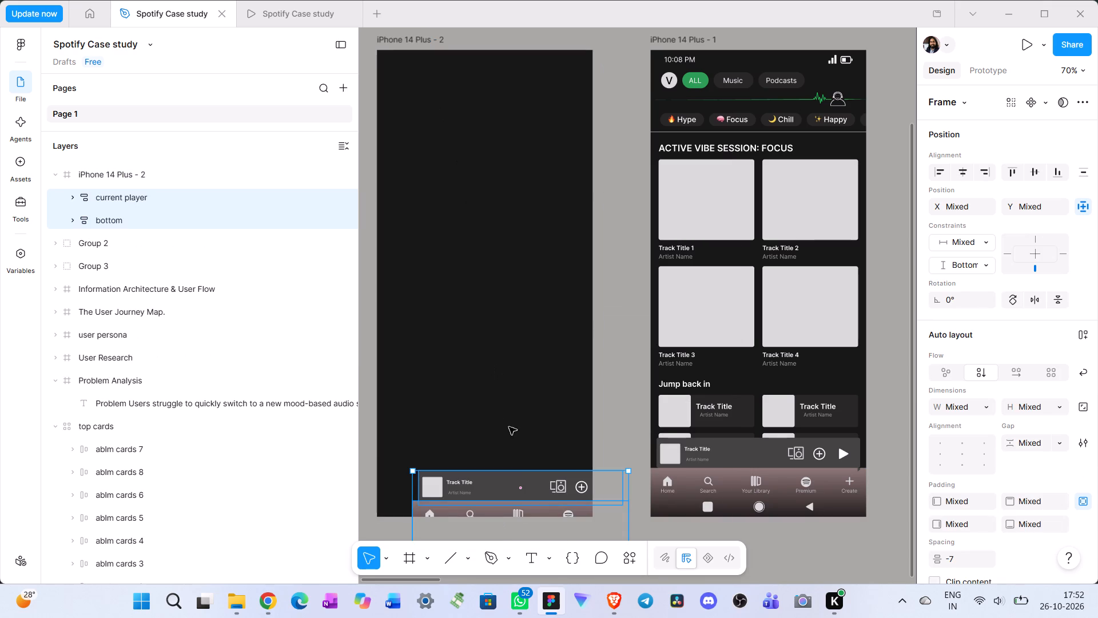
Position the pasted player and navigation bar flush with the sides and bottom edge of the iPhone 14 Plus - 2 frame.
drag(525, 480, 484, 430)
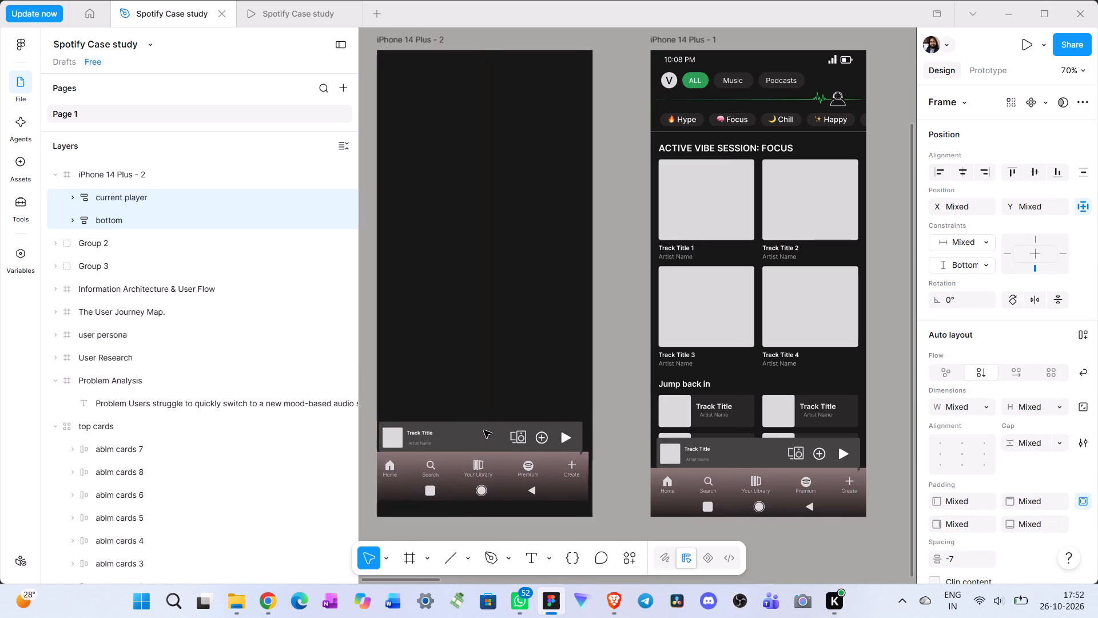
drag(484, 430, 486, 432)
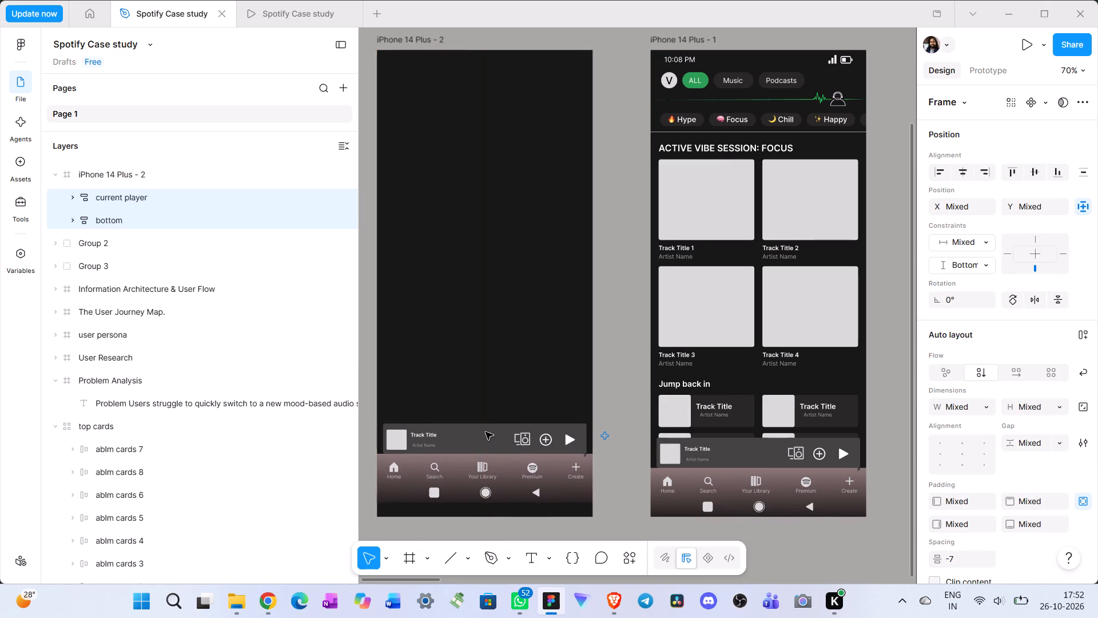
scroll(513, 439, down, 1)
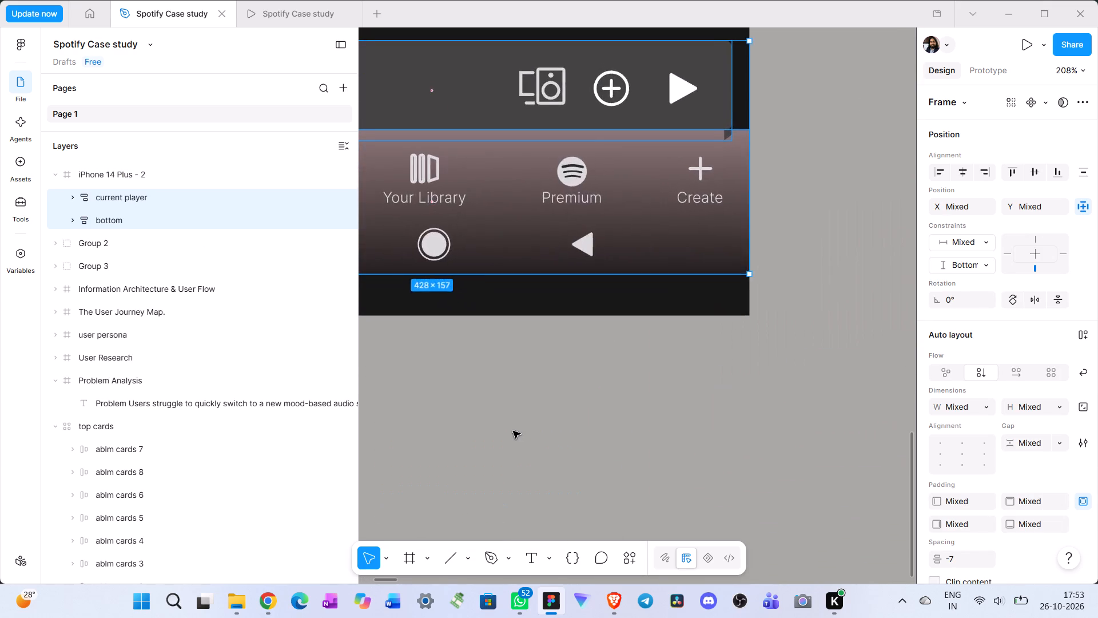
scroll(513, 430, up, 1)
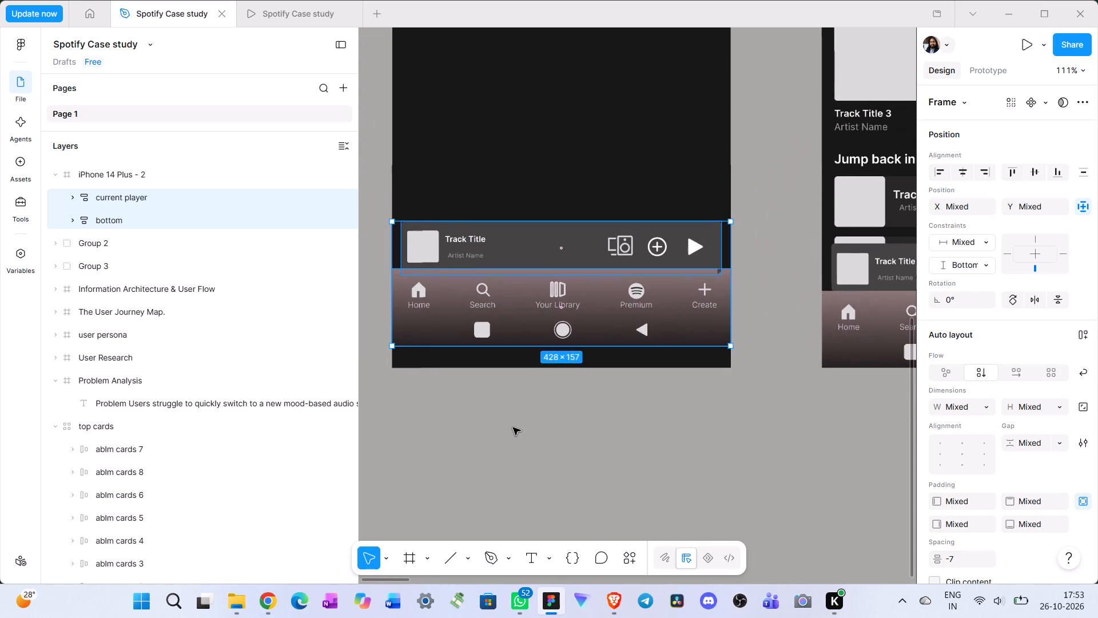
key(Down)
key(Down)
key(Down)
key(Down)
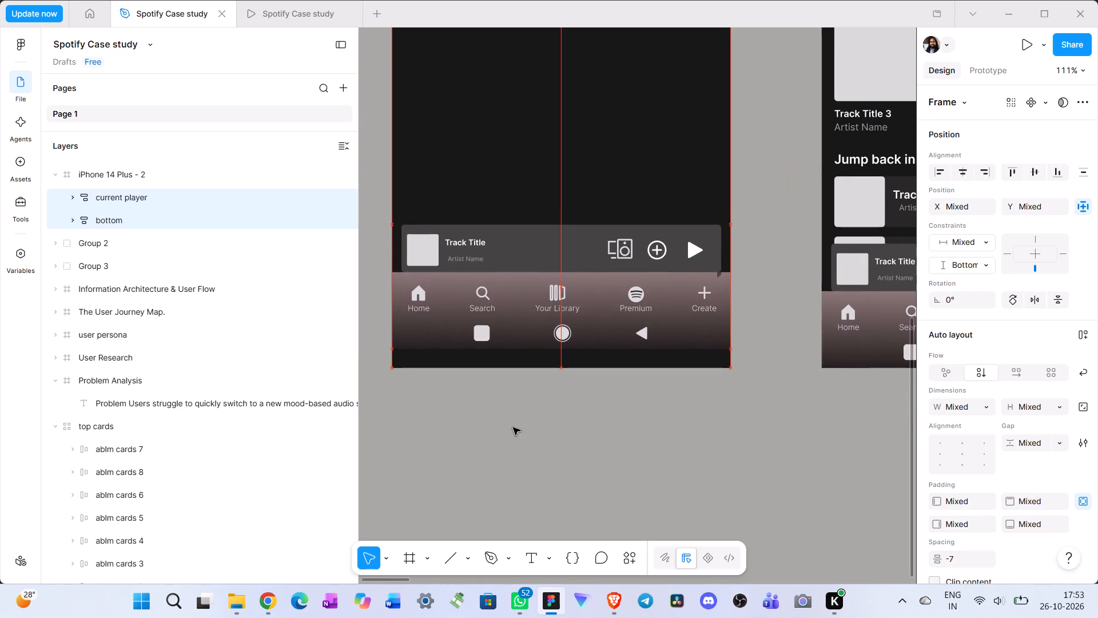
key(Down)
key(Down)
key(Down)
key(Down)
key(Down)
key(Down)
key(Down)
key(Down)
key(Down)
key(Down)
key(Down)
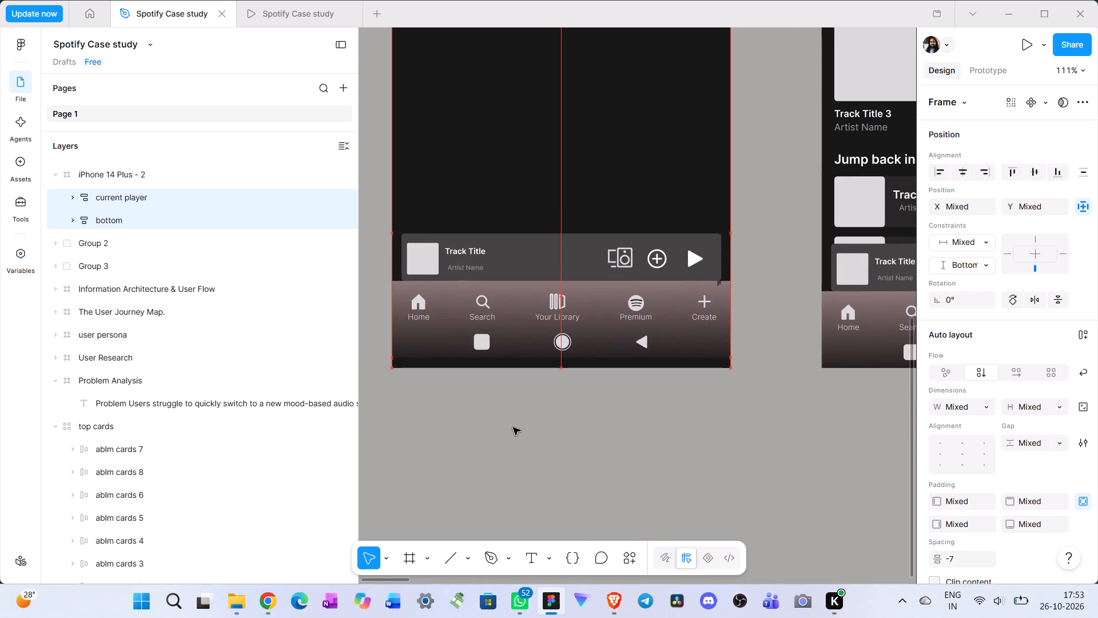
key(Down)
key(Down)
key(Down)
key(Down)
key(Down)
key(Down)
key(Down)
key(Down)
key(Down)
key(Down)
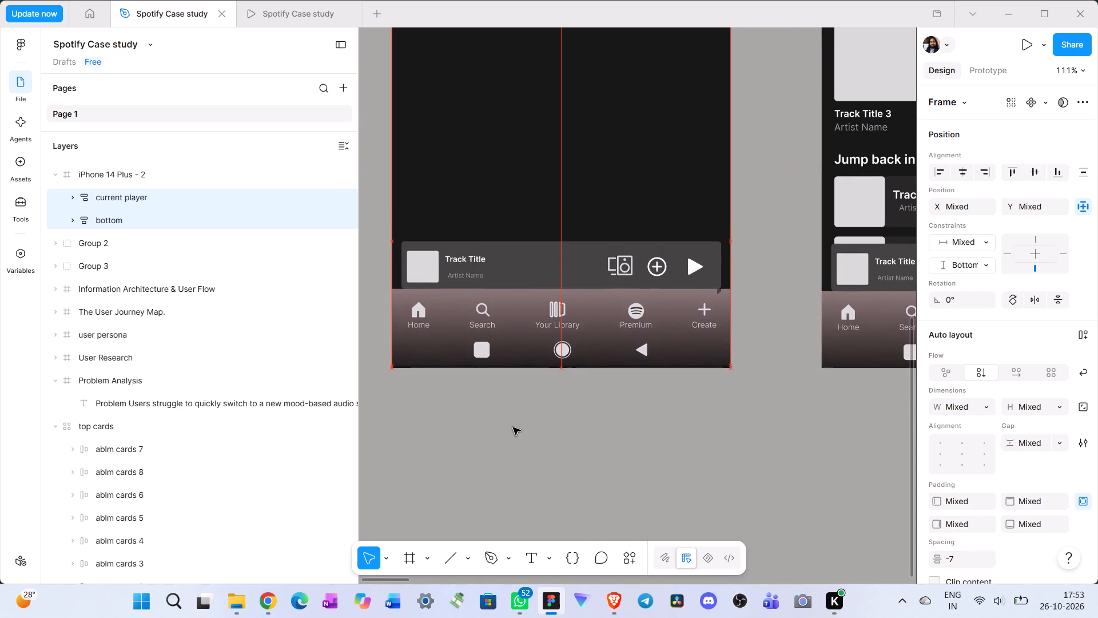
key(Down)
key(Down)
key(Down)
key(Down)
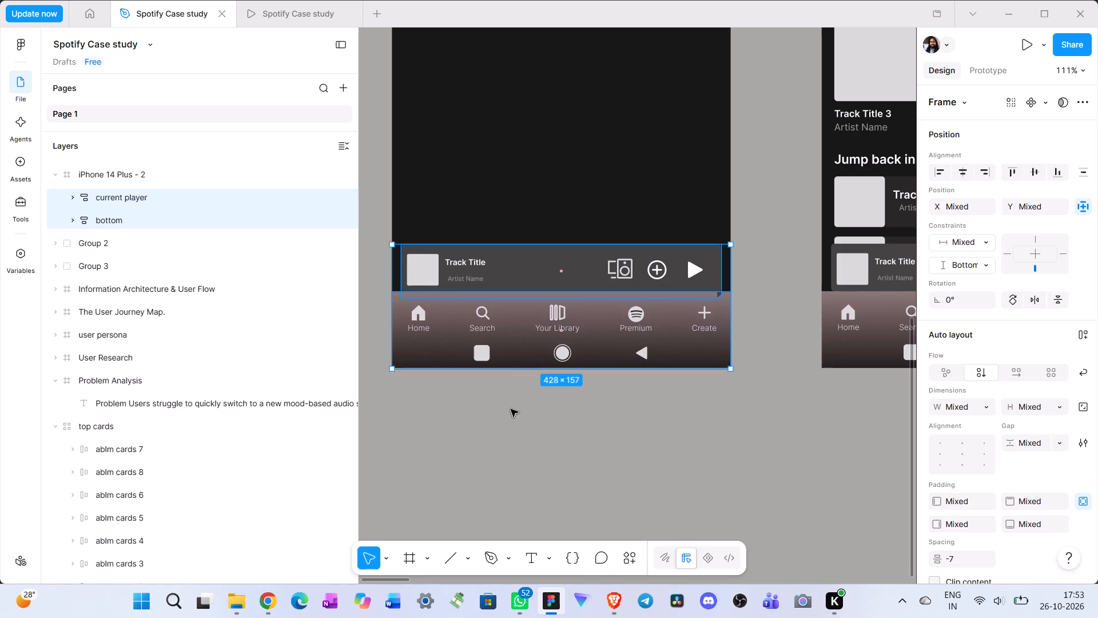
click(628, 332)
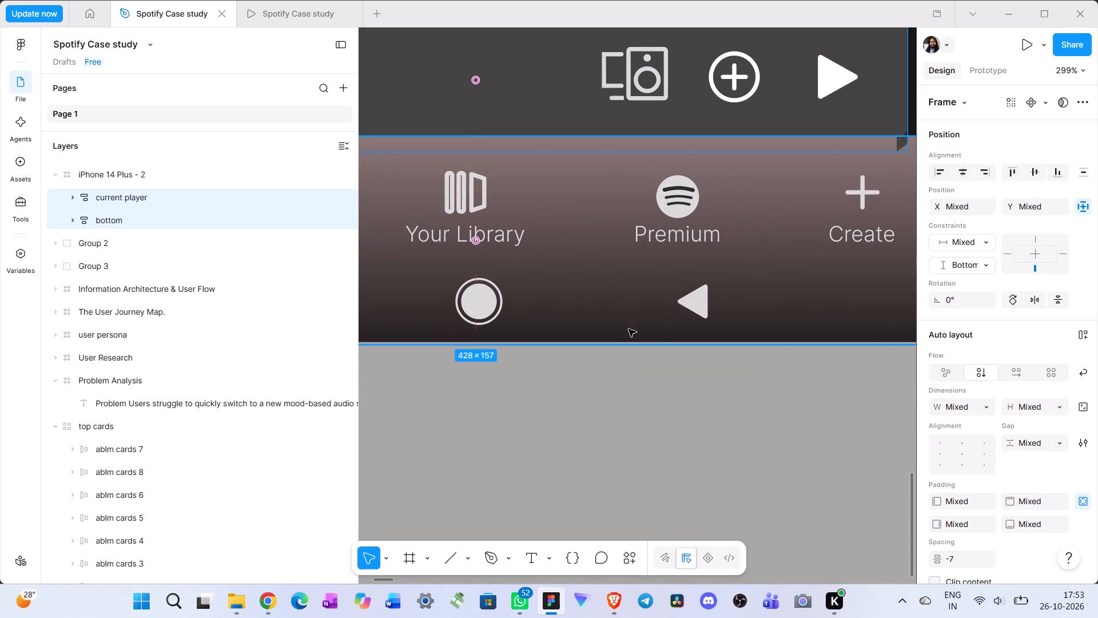
click(635, 416)
Recolour the round profile icon behind the letter V in iPhone 14 Plus - 1 to blue 096BC1.
scroll(635, 416, right, 1)
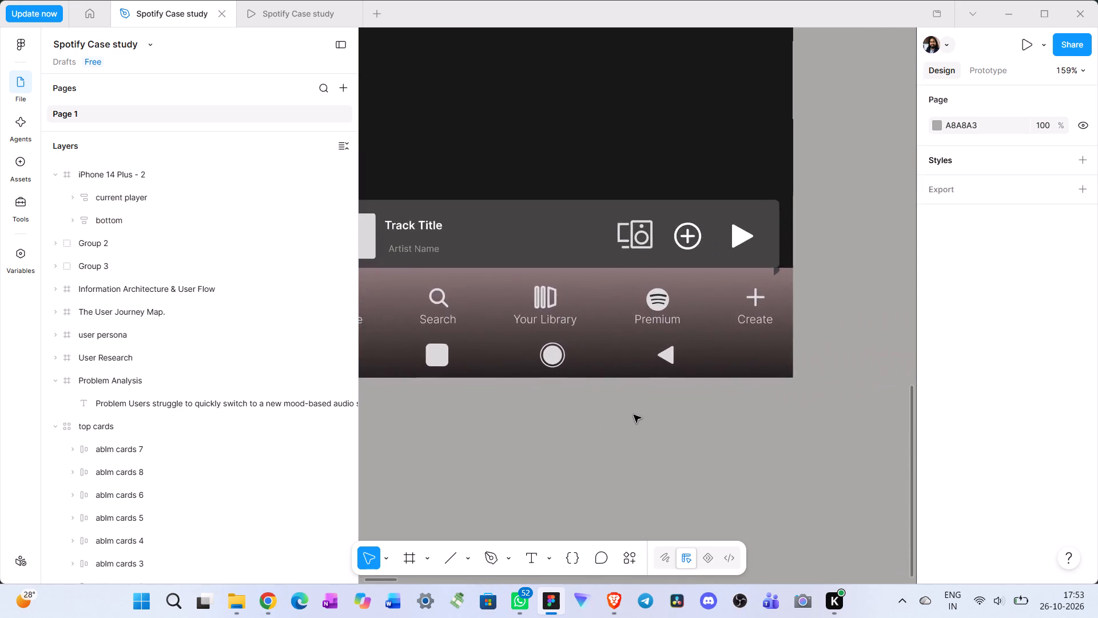
scroll(630, 411, right, 1)
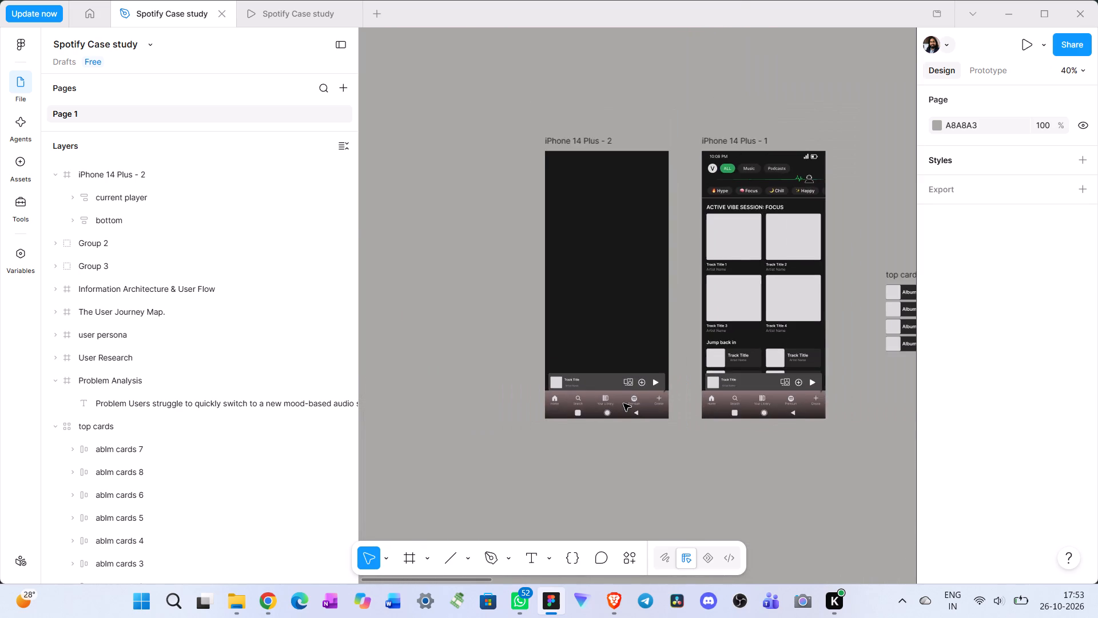
scroll(623, 403, up, 1)
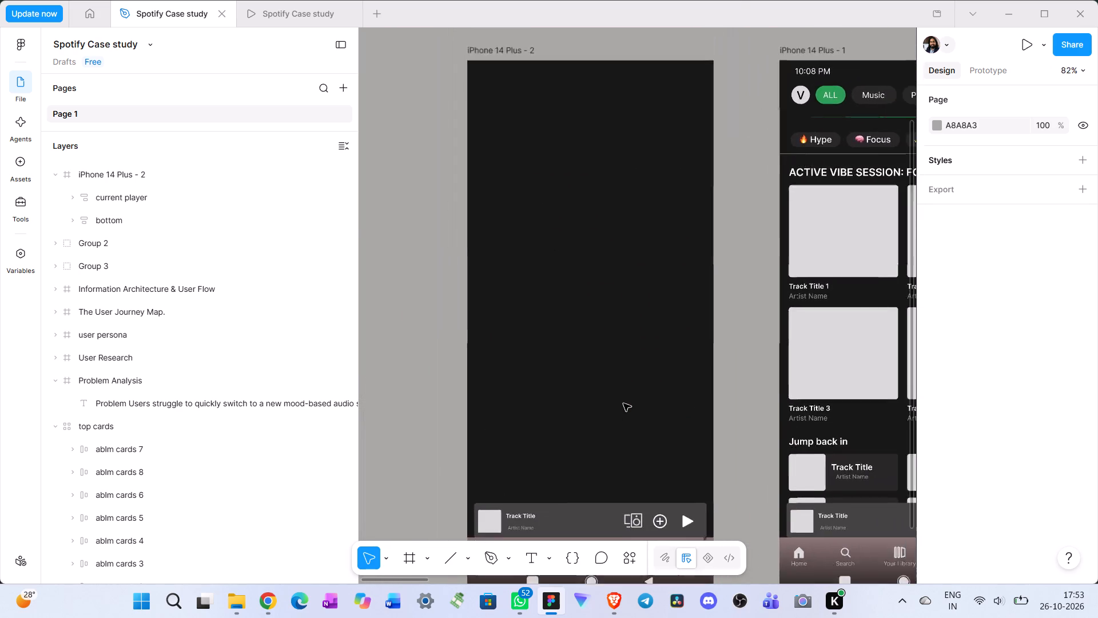
scroll(751, 233, up, 1)
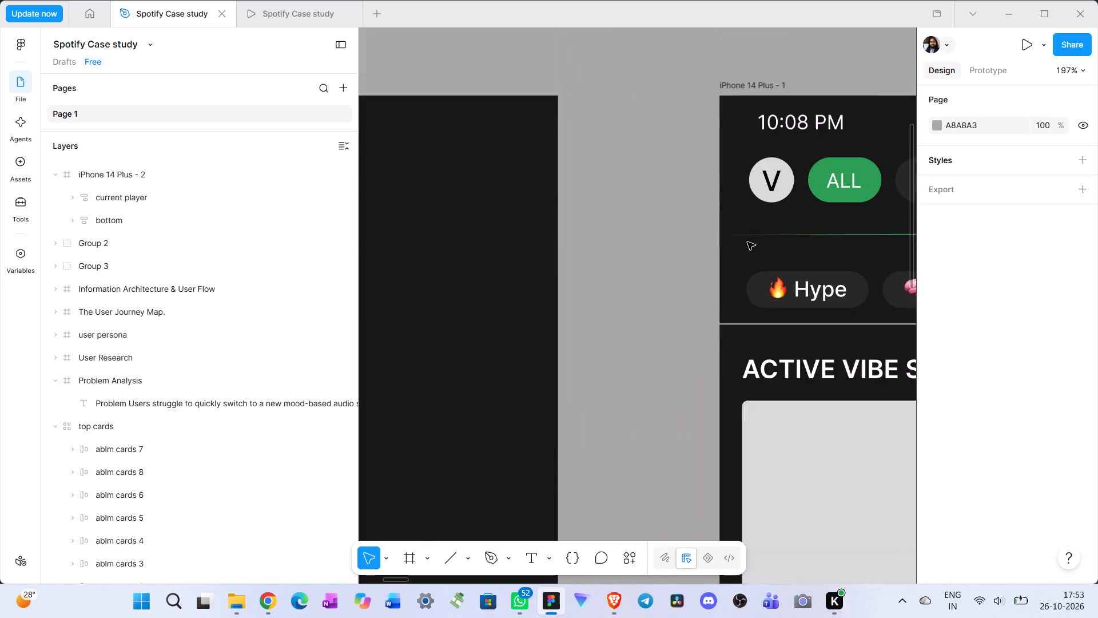
scroll(747, 242, up, 2)
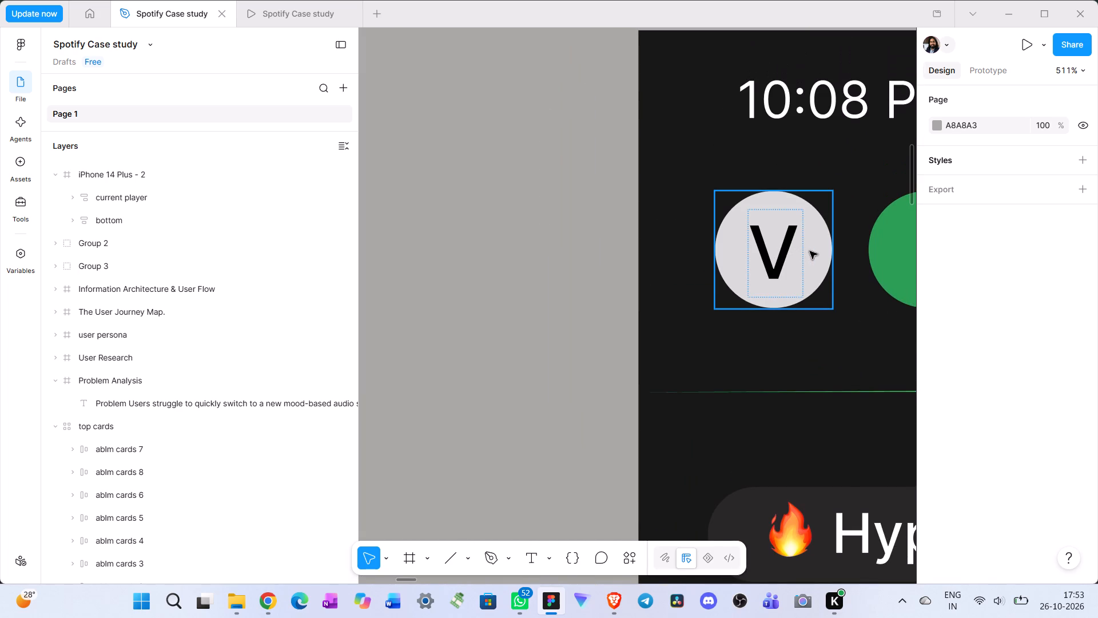
click(810, 251)
double_click(810, 251)
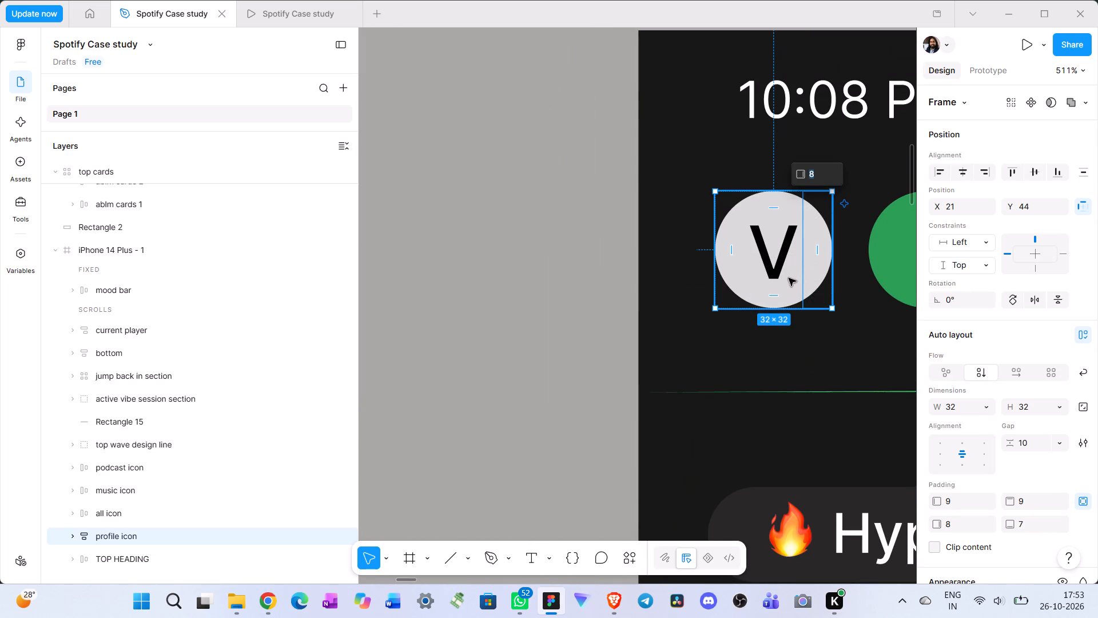
scroll(994, 429, down, 4)
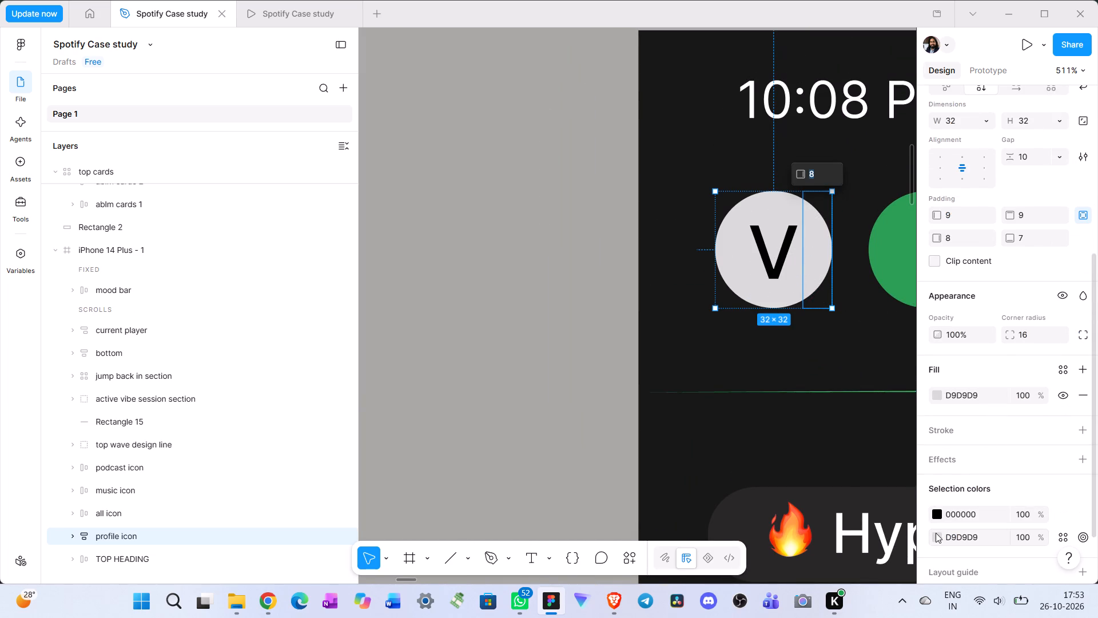
click(936, 533)
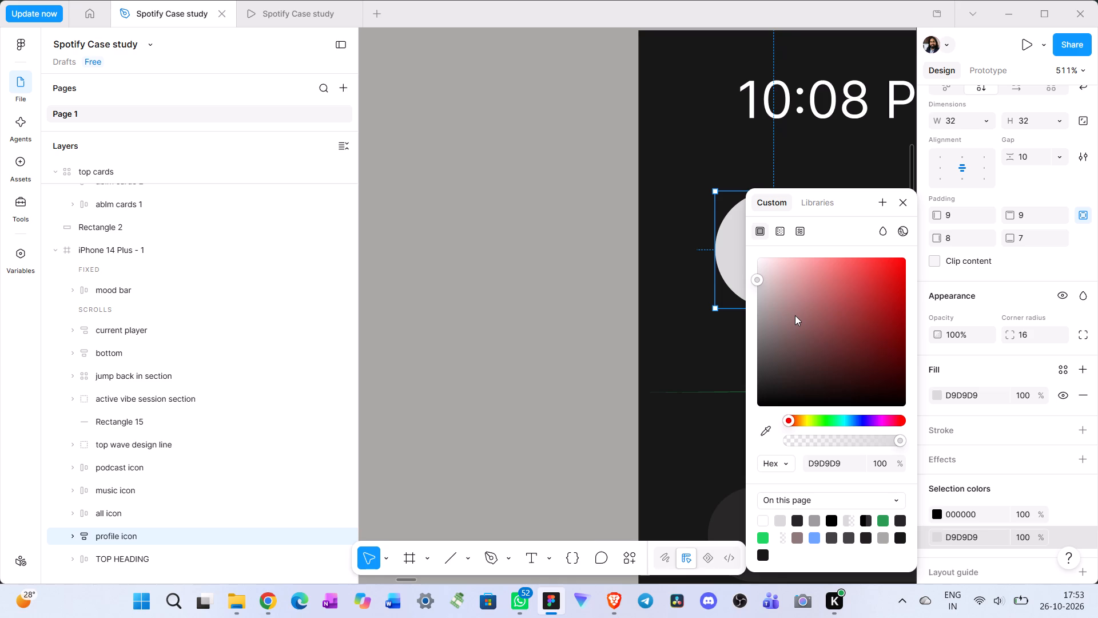
click(846, 419)
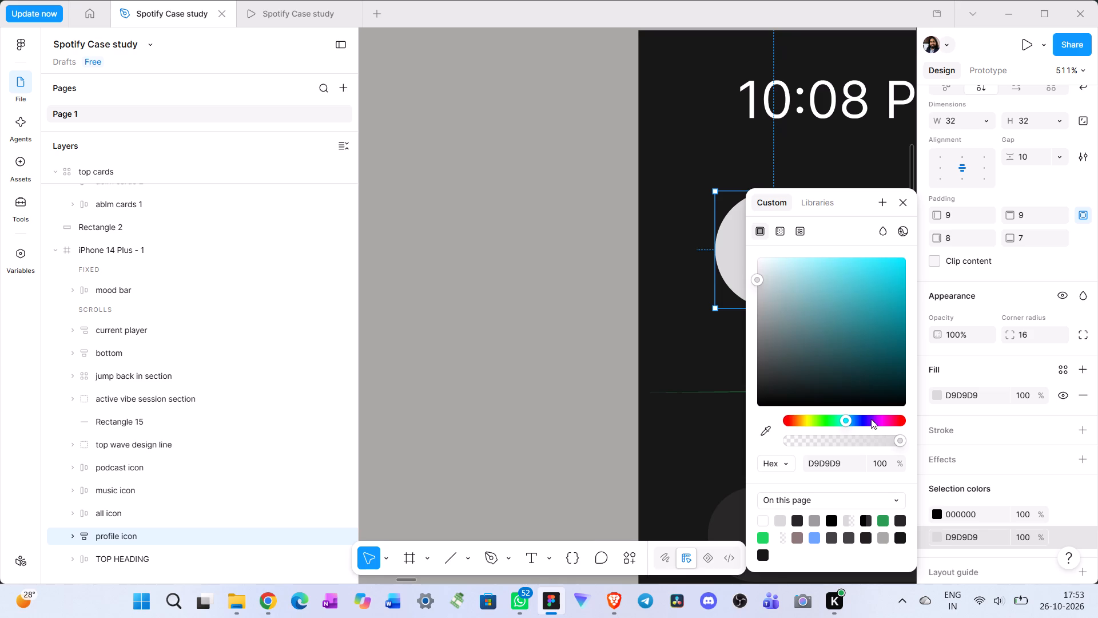
double_click(854, 419)
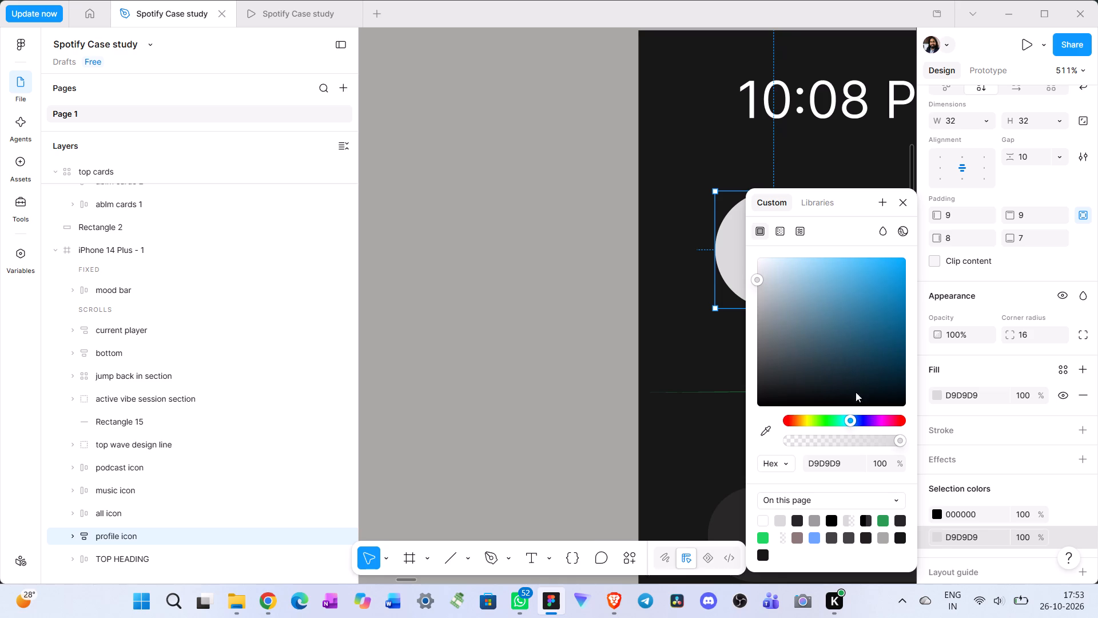
drag(870, 310, 975, 177)
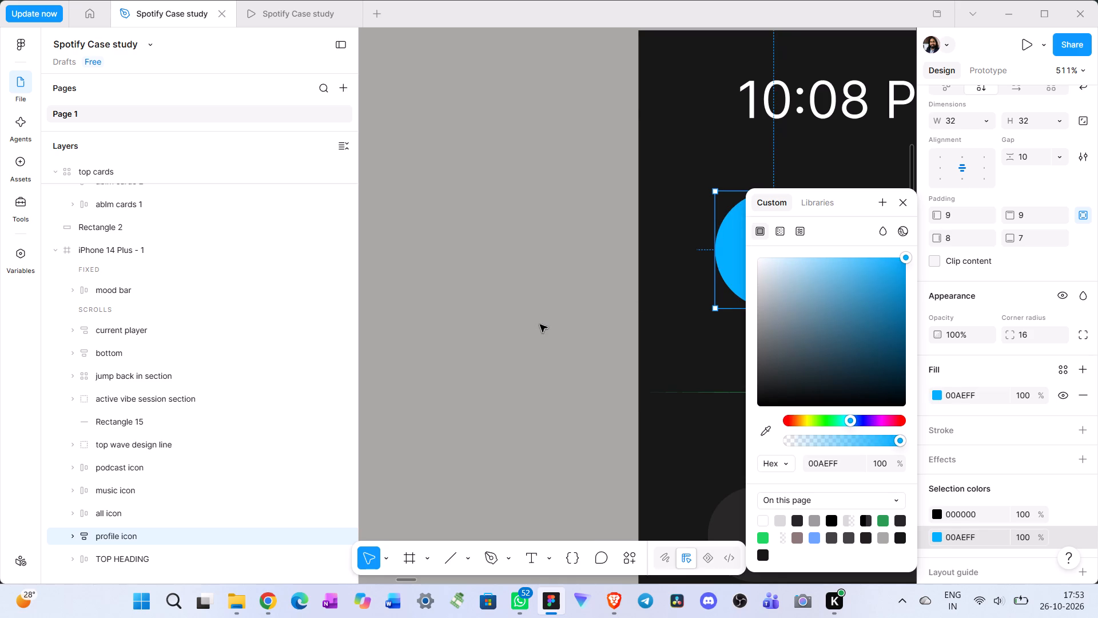
click(888, 305)
drag(888, 305, 892, 303)
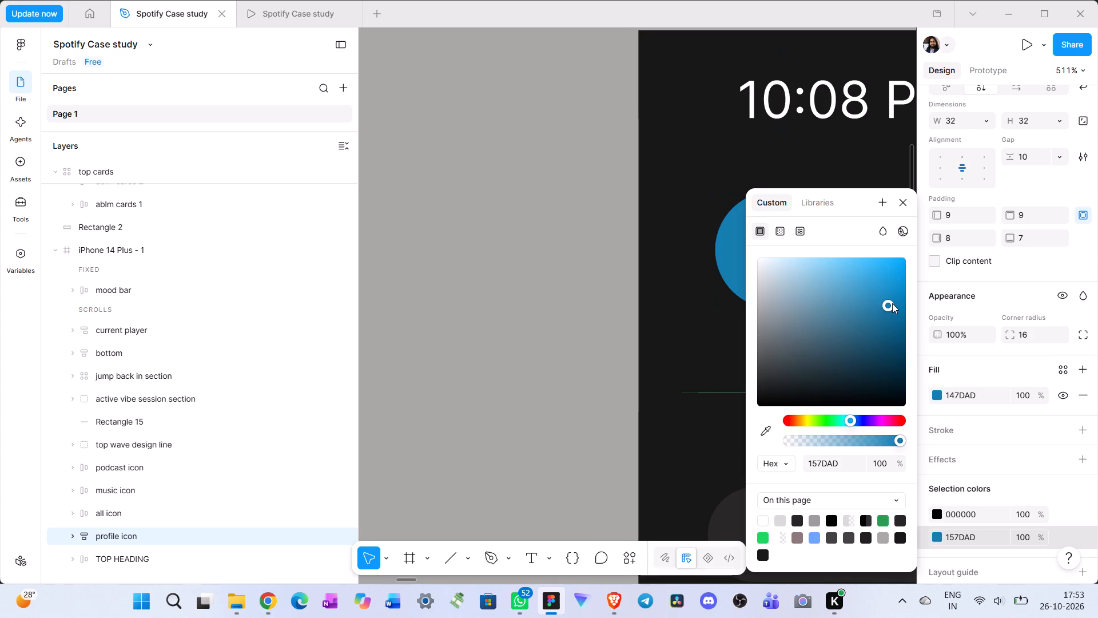
drag(892, 303, 898, 294)
click(849, 418)
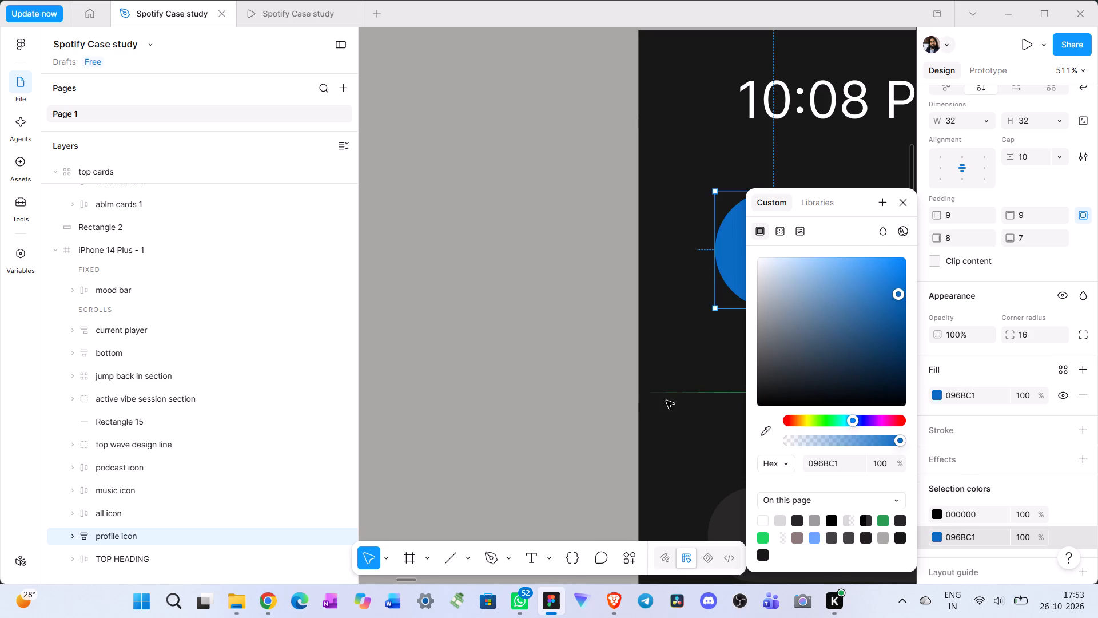
click(585, 396)
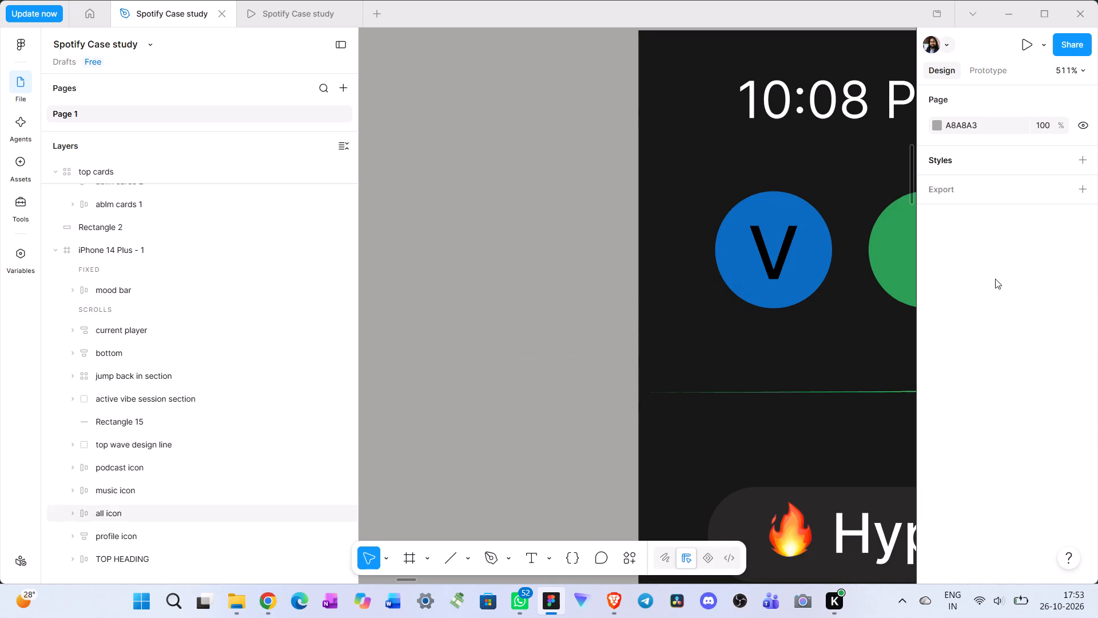
Brighten the profile icon's fill to a vivid, fully saturated blue of the same hue.
click(815, 268)
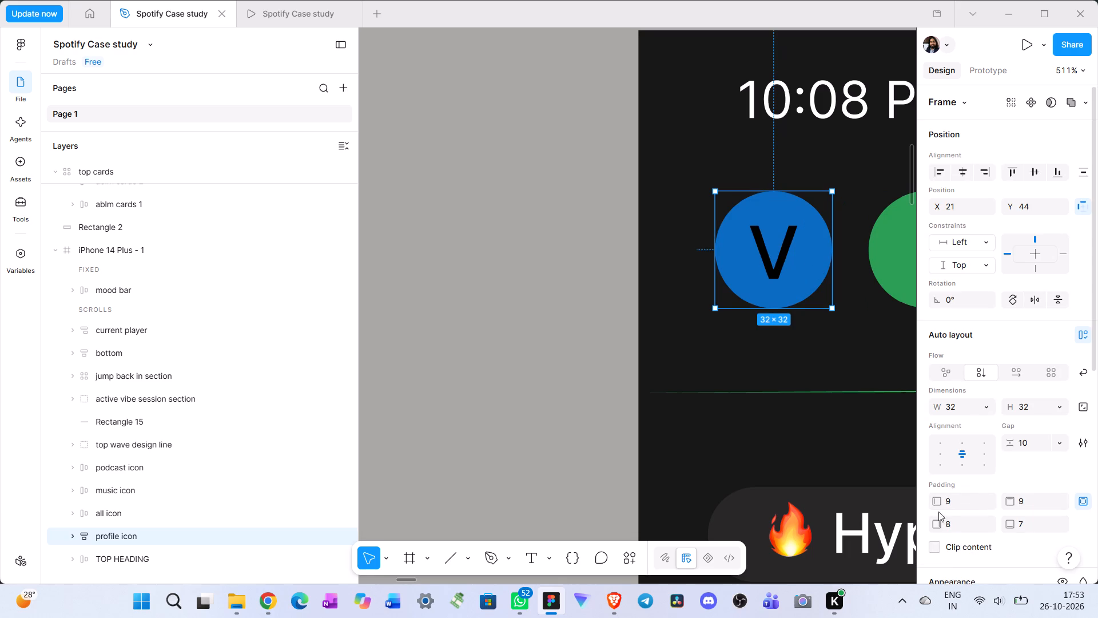
scroll(940, 508, down, 3)
click(936, 467)
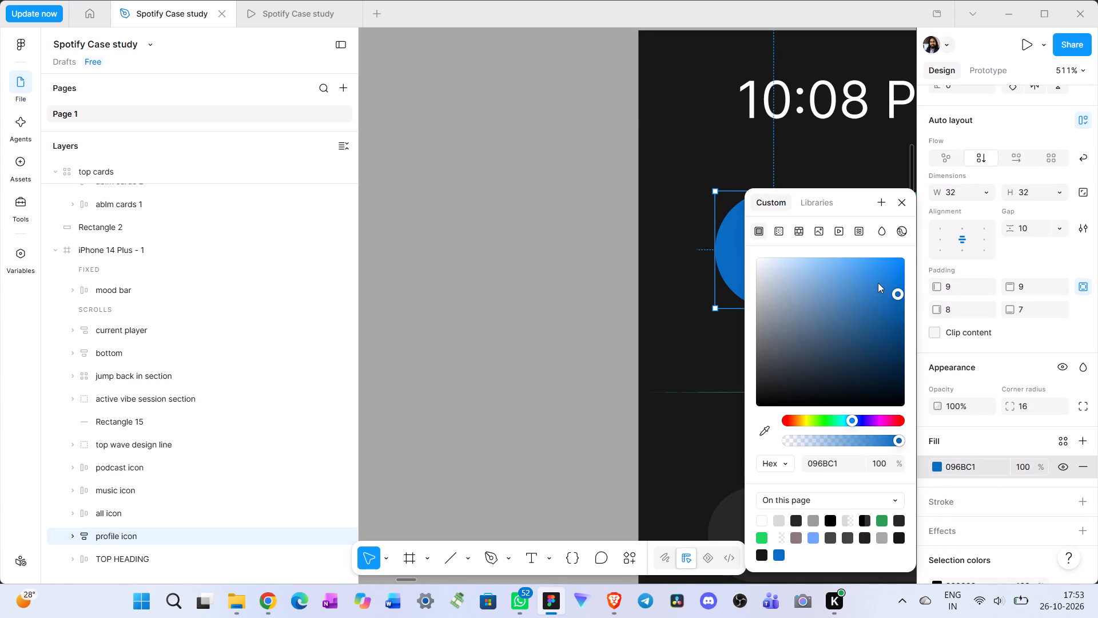
click(878, 283)
drag(878, 283, 917, 243)
click(510, 366)
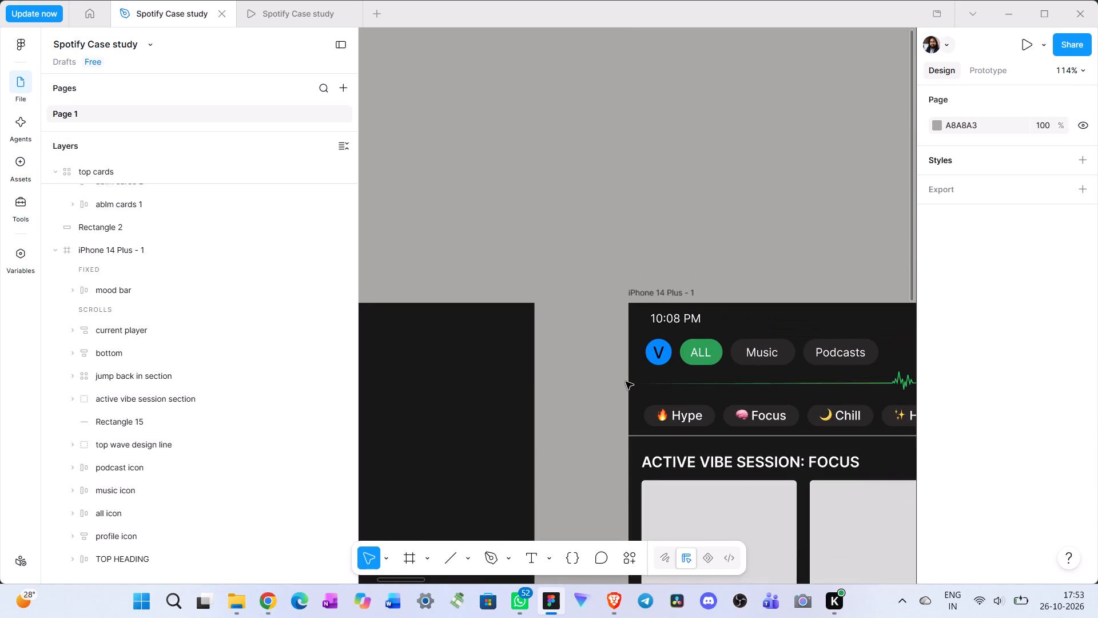
Capture a rectangular screenshot of the whole iPhone 14 Plus - 1 screen, including its frame name.
scroll(622, 395, right, 1)
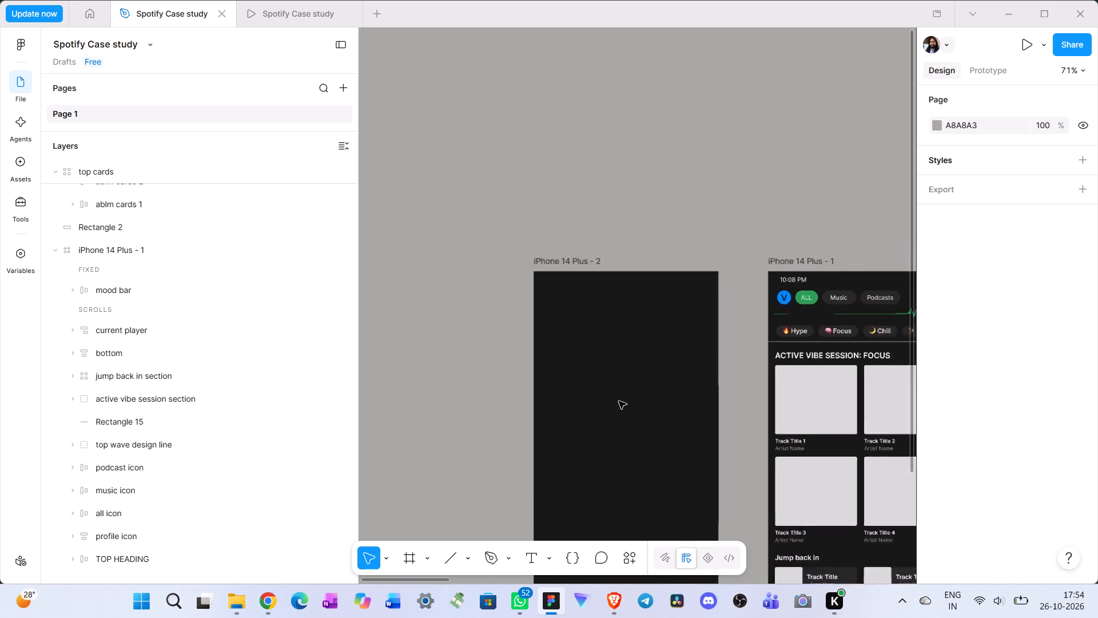
scroll(619, 404, left, 1)
scroll(620, 409, right, 1)
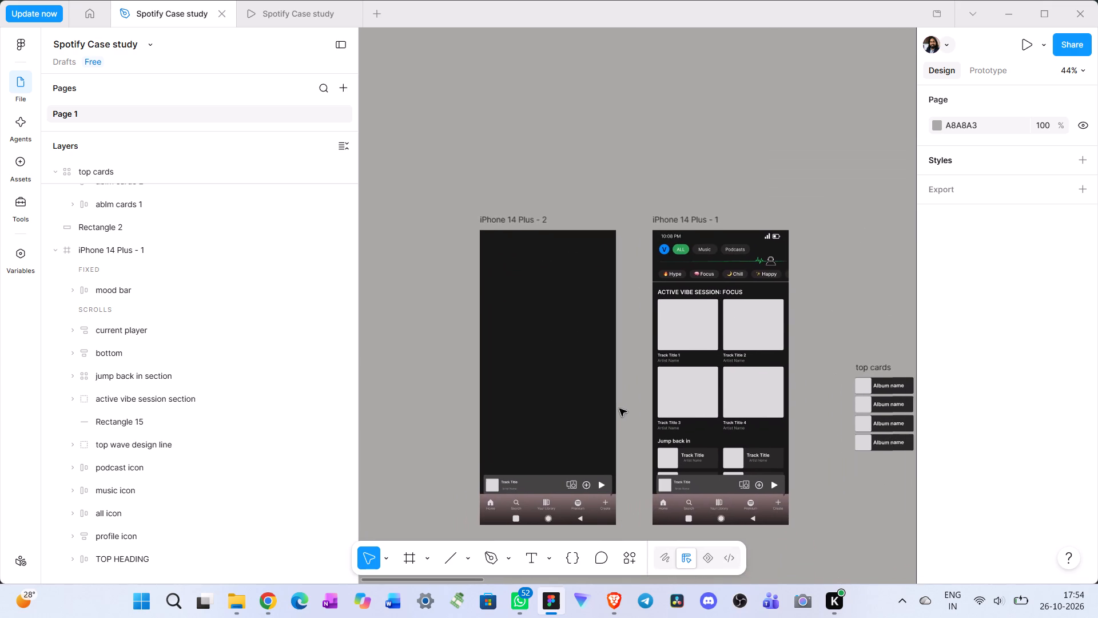
scroll(619, 409, right, 1)
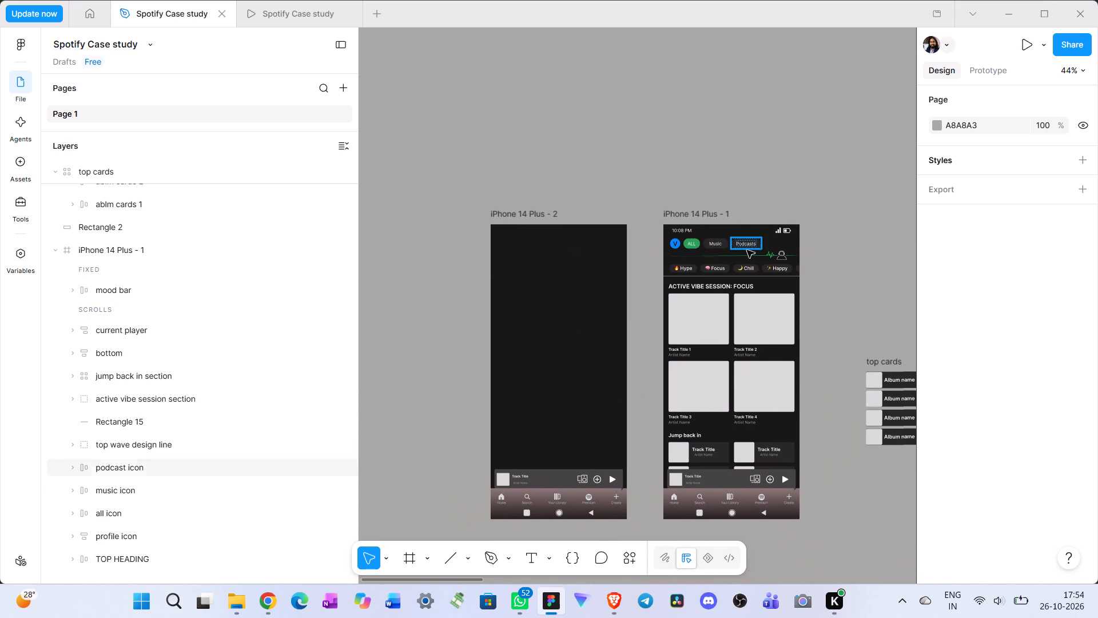
scroll(856, 462, down, 1)
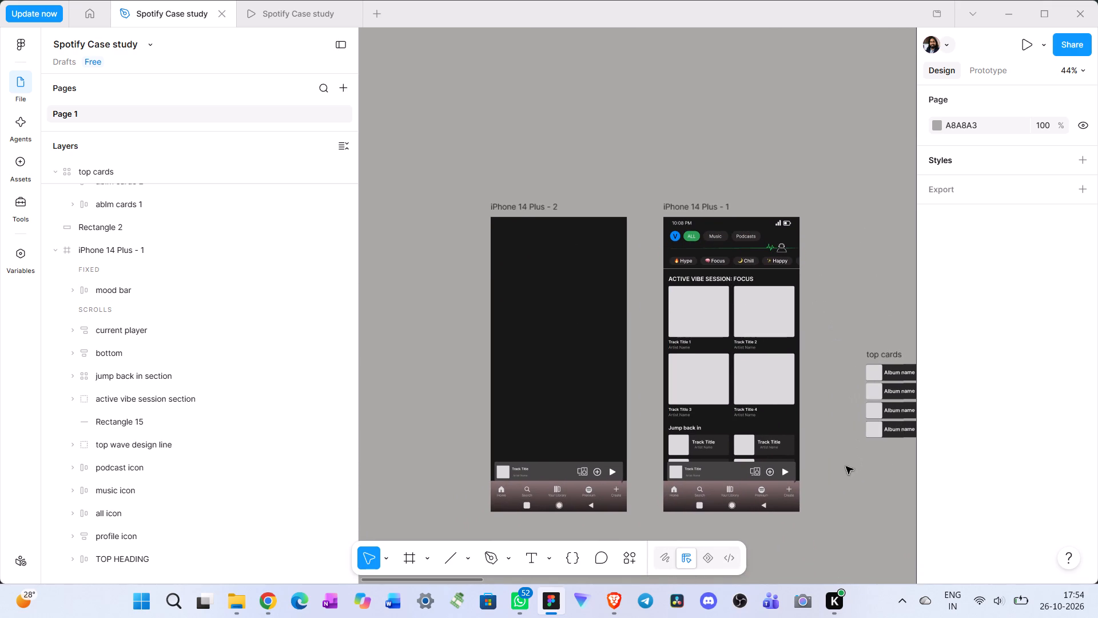
ctrl+scroll(848, 482, up, 1)
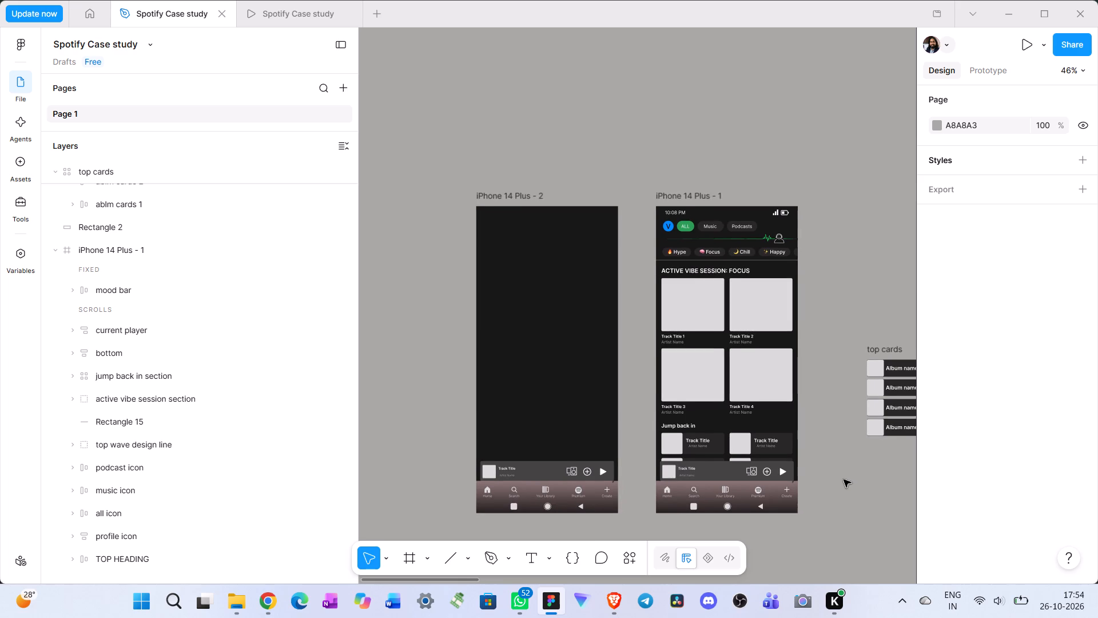
ctrl+scroll(844, 480, up, 1)
scroll(842, 478, down, 2)
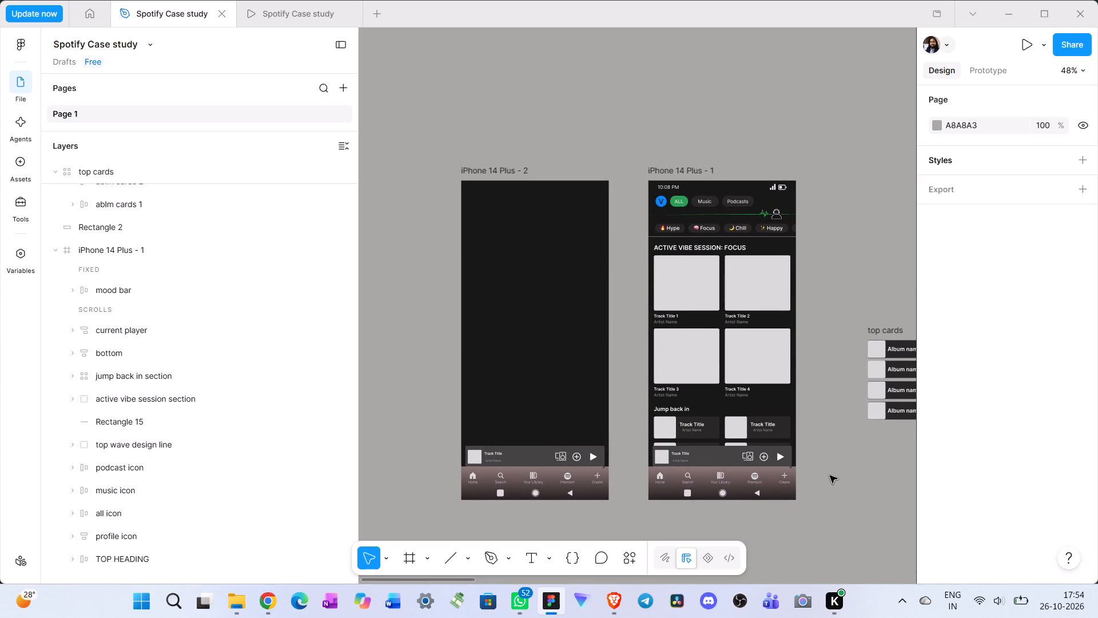
ctrl+scroll(830, 476, up, 1)
key(Print)
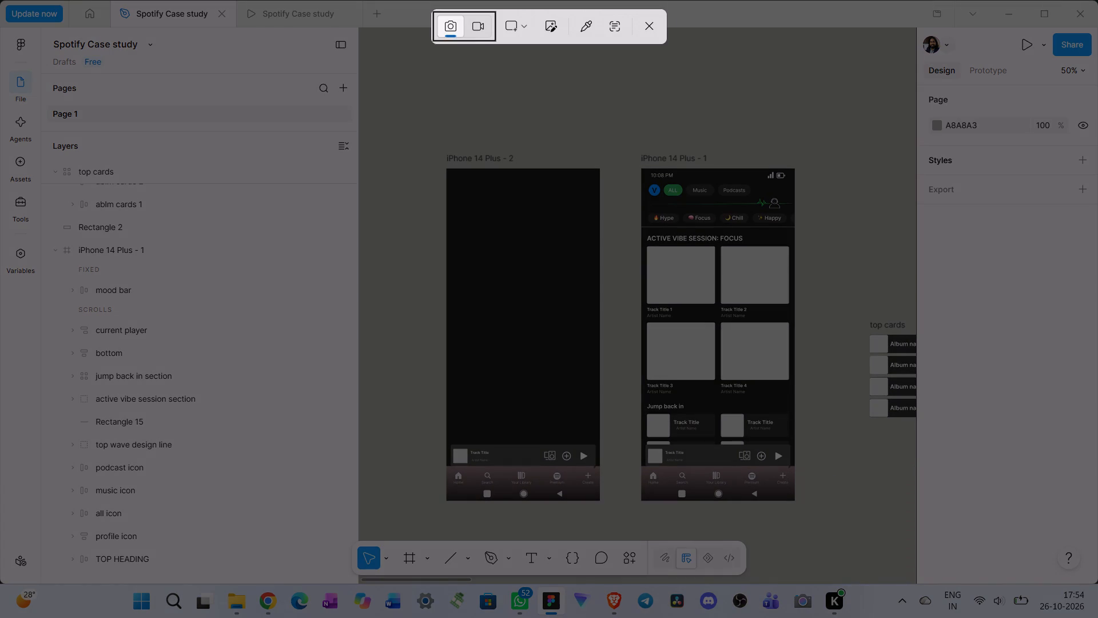
drag(628, 128, 806, 511)
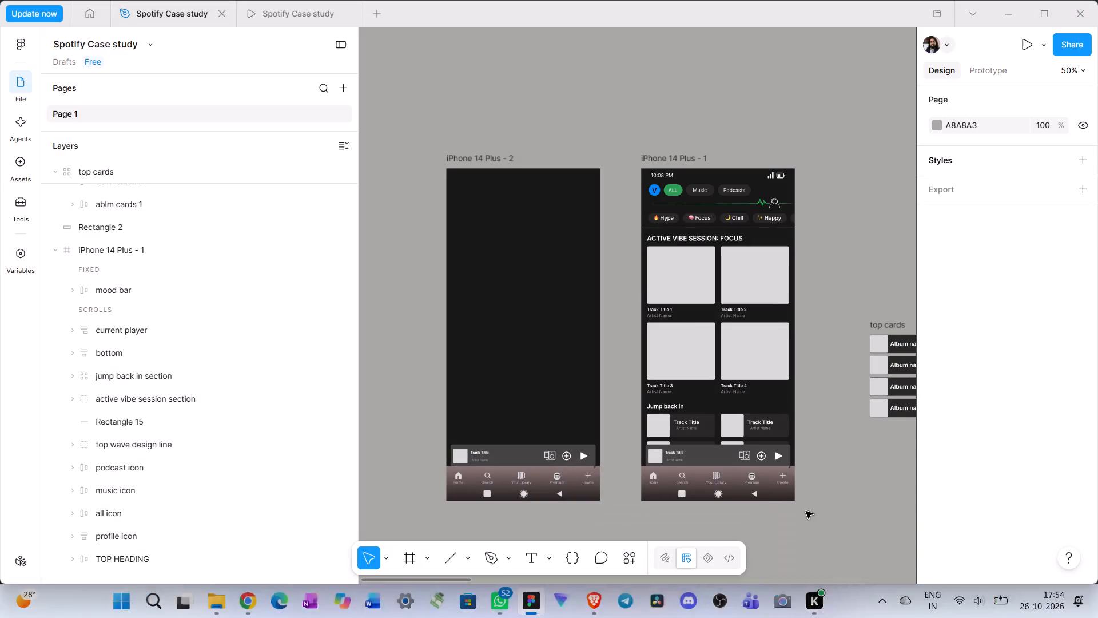
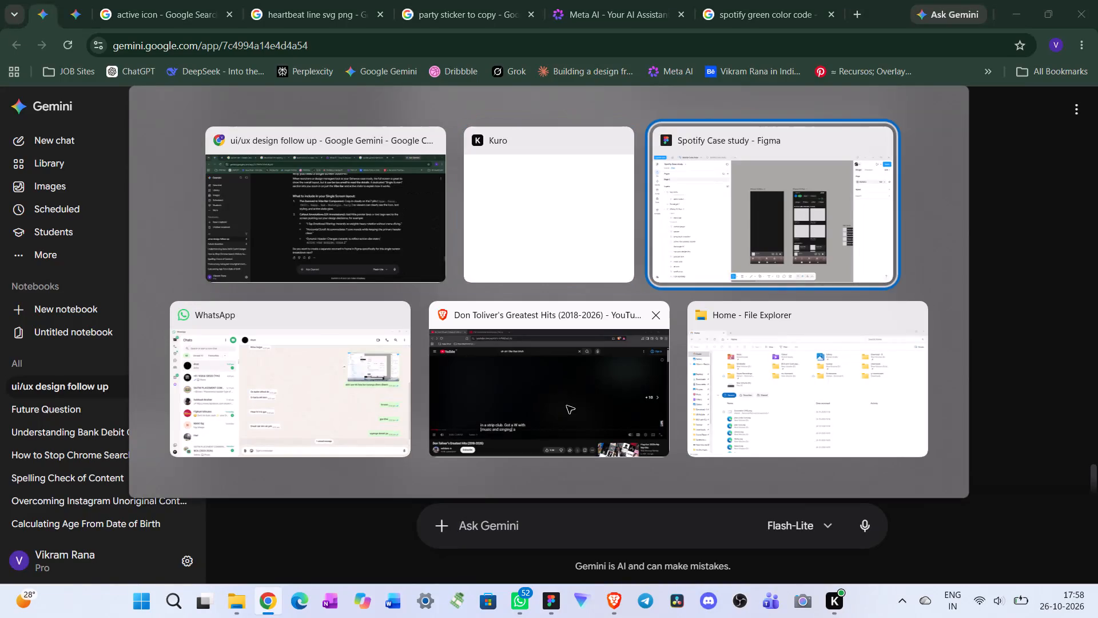
click(838, 468)
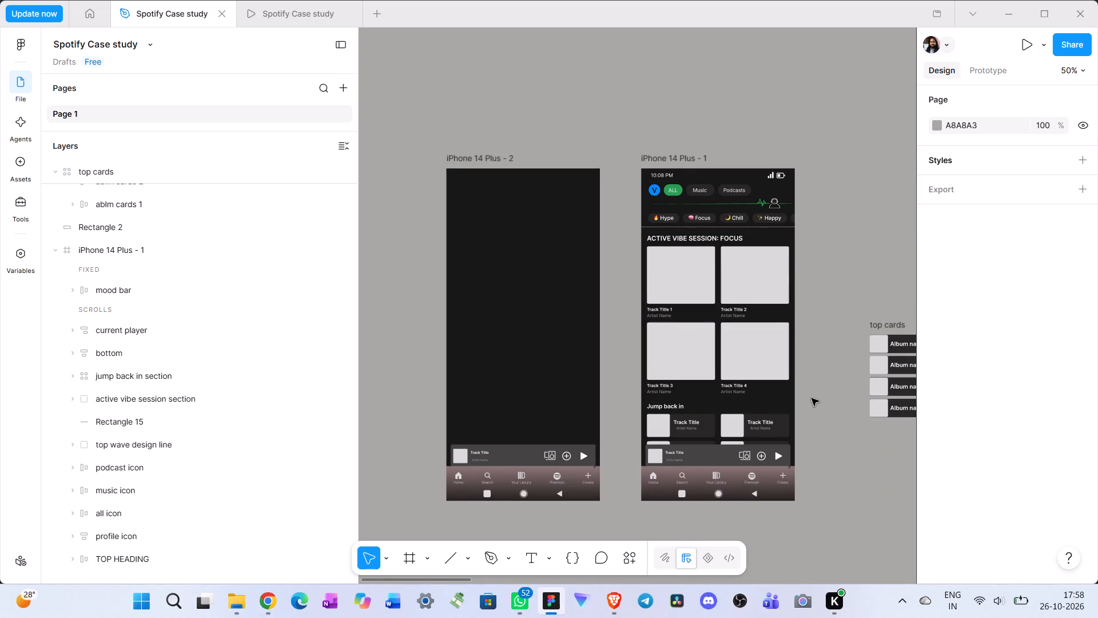
Wrap the profile icon and the ALL, Music and Podcasts pills on iPhone 14 Plus - 1 in one auto layout frame.
ctrl+scroll(811, 395, up, 8)
scroll(810, 406, up, 4)
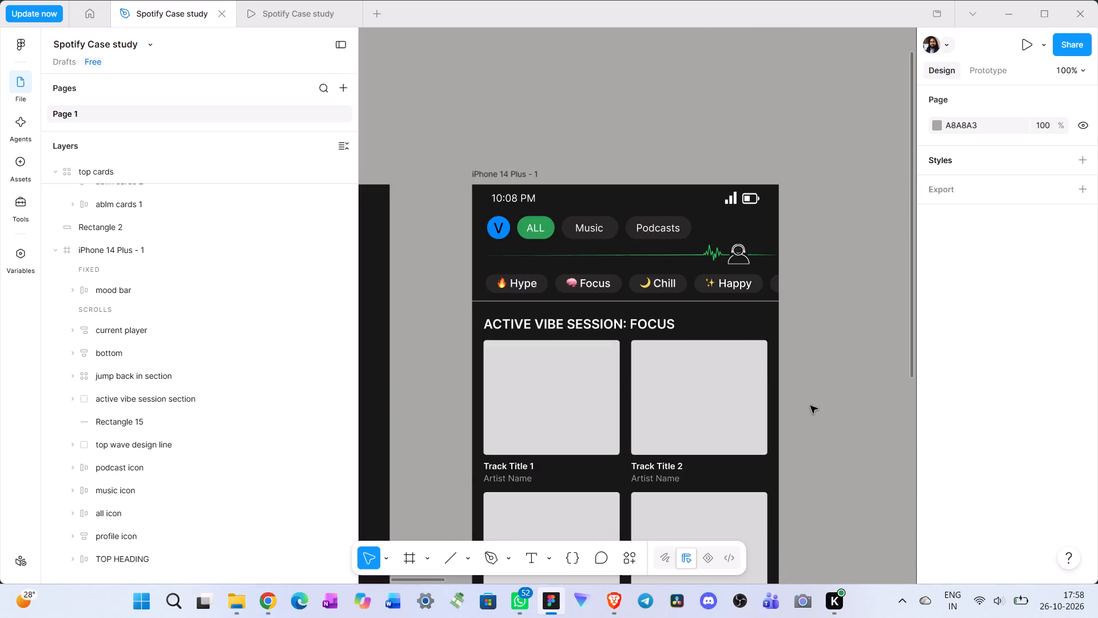
scroll(810, 406, up, 4)
ctrl+scroll(592, 321, up, 6)
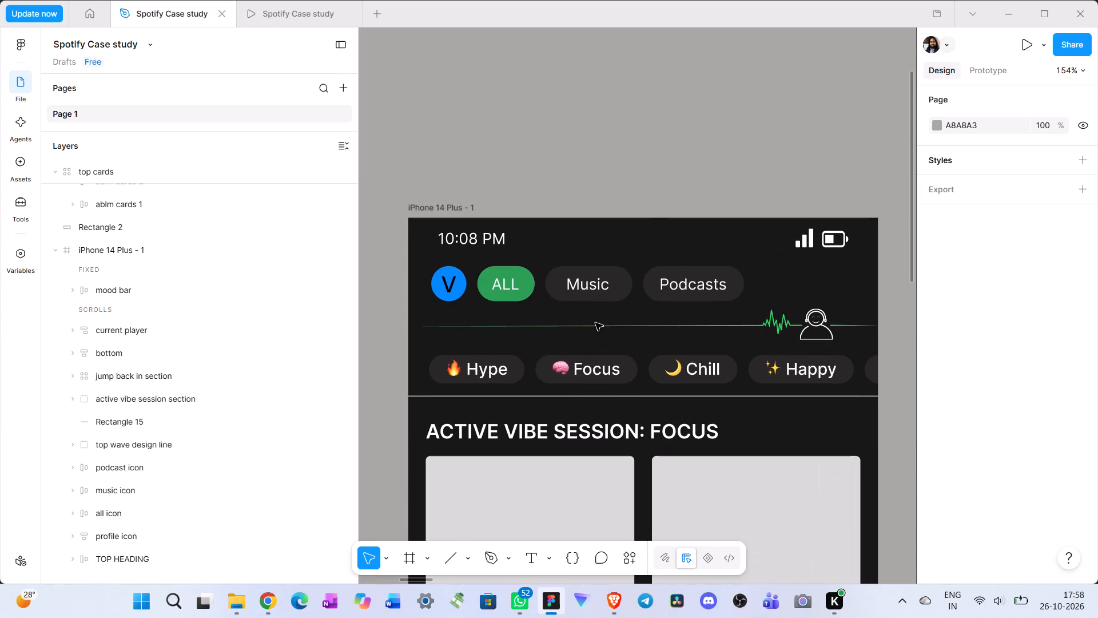
click(437, 280)
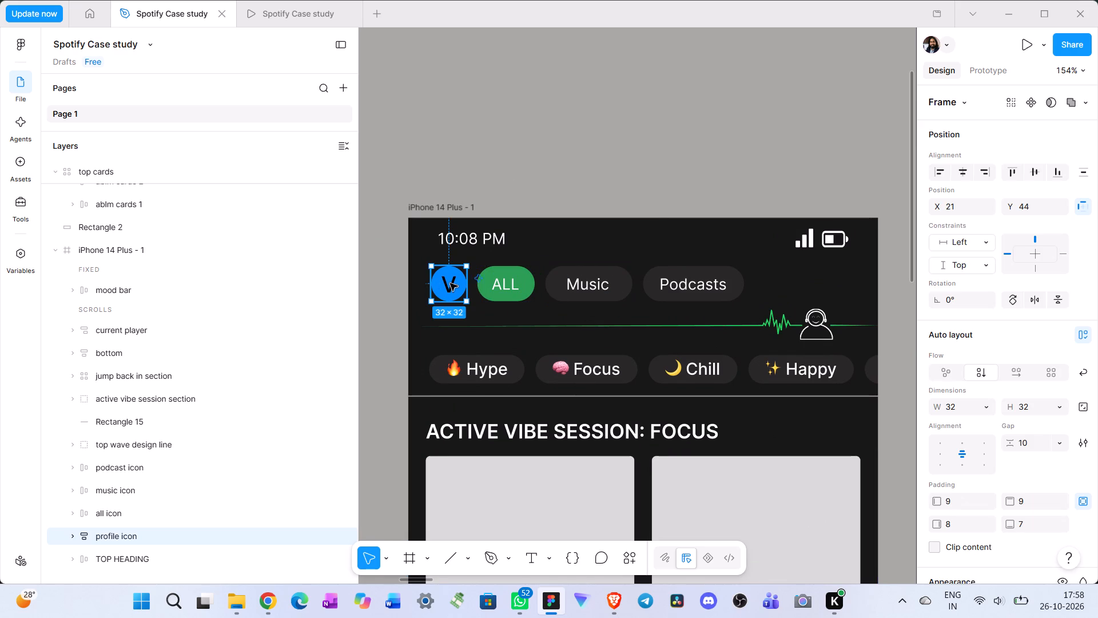
shift+click(502, 287)
shift+click(574, 287)
shift+click(713, 295)
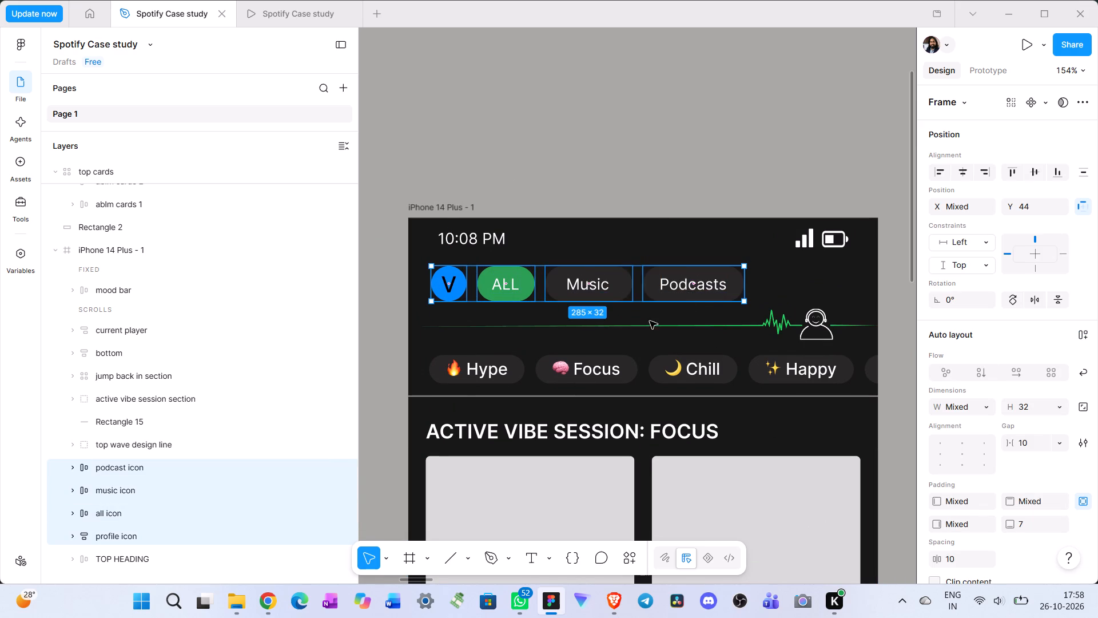
scroll(269, 457, down, 2)
click(1086, 332)
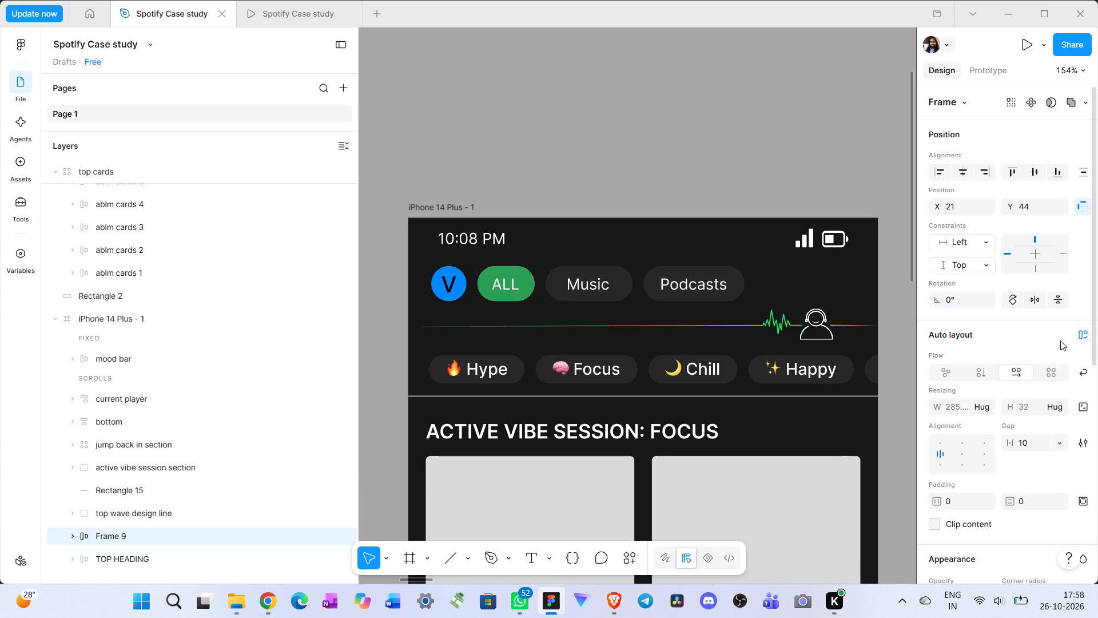
Rename the new auto layout frame as "top section".
double_click(118, 537)
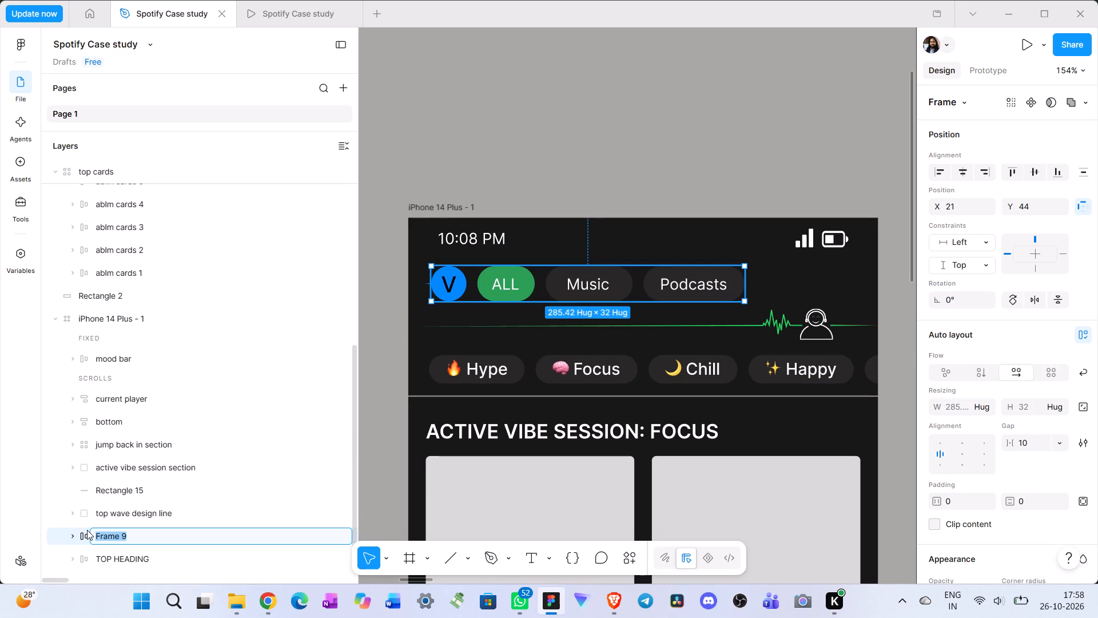
key(BackSpace)
text(top secto)
key(BackSpace)
text(ion)
key(space)
key(Return)
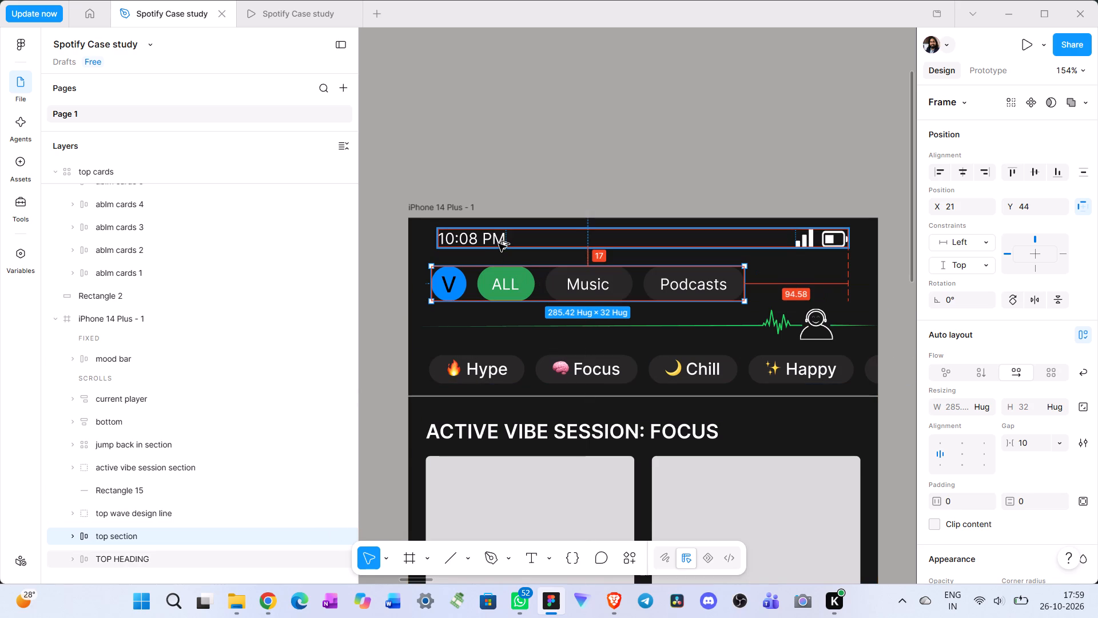
Nudge the top section row down to Y 45.
key(alt+Down)
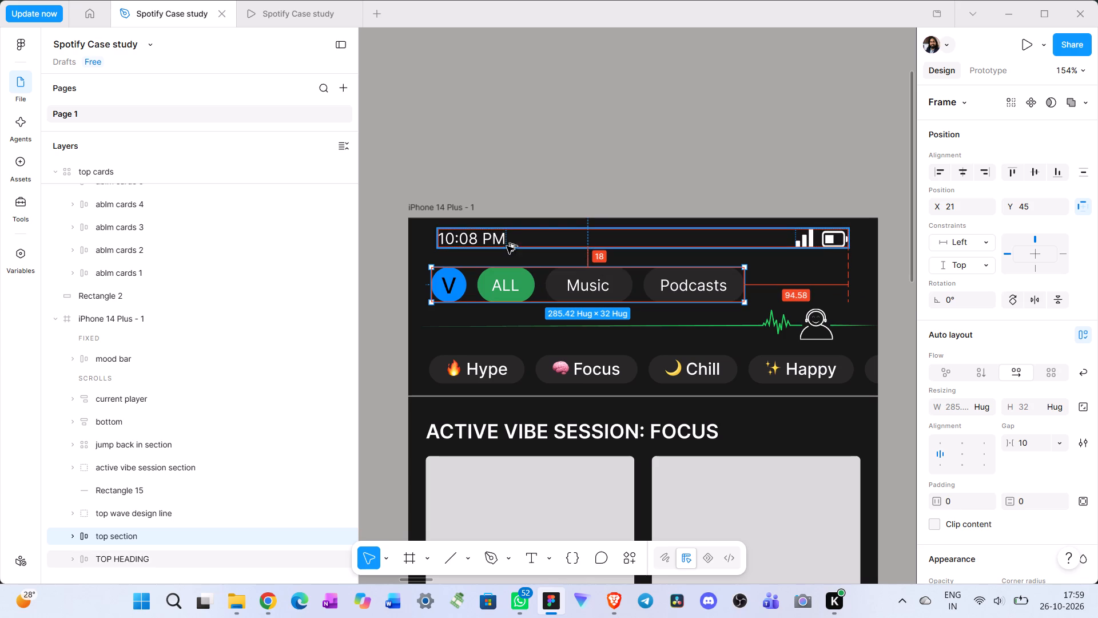
Move the top wave design line group down to Y 87, leaving a gap of 10 below the top section row.
click(697, 326)
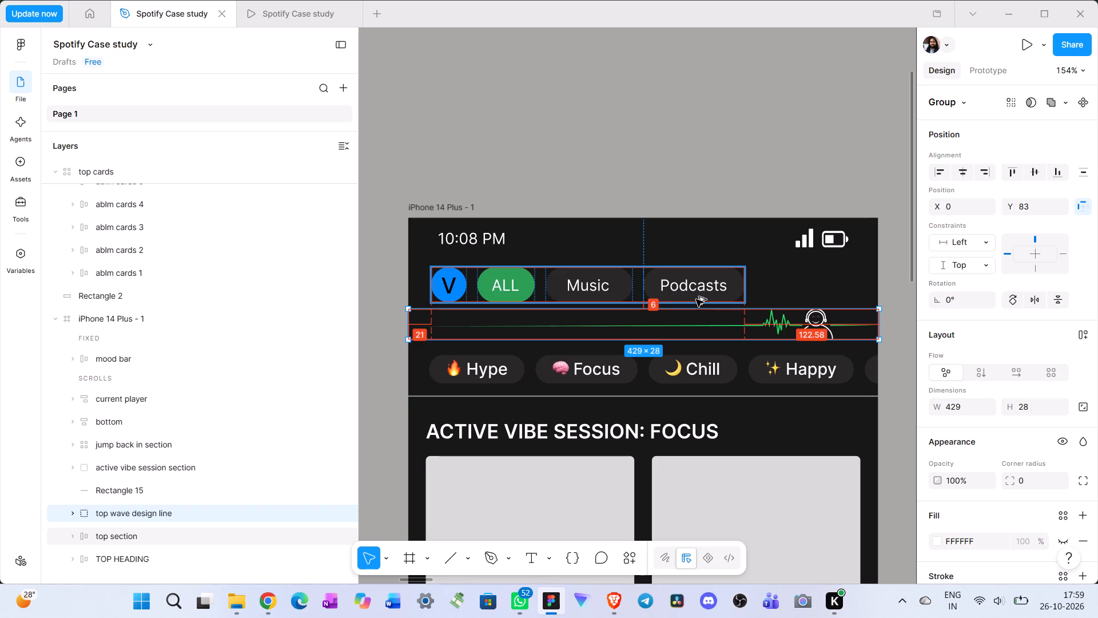
key(alt+Down)
key(alt+Down)
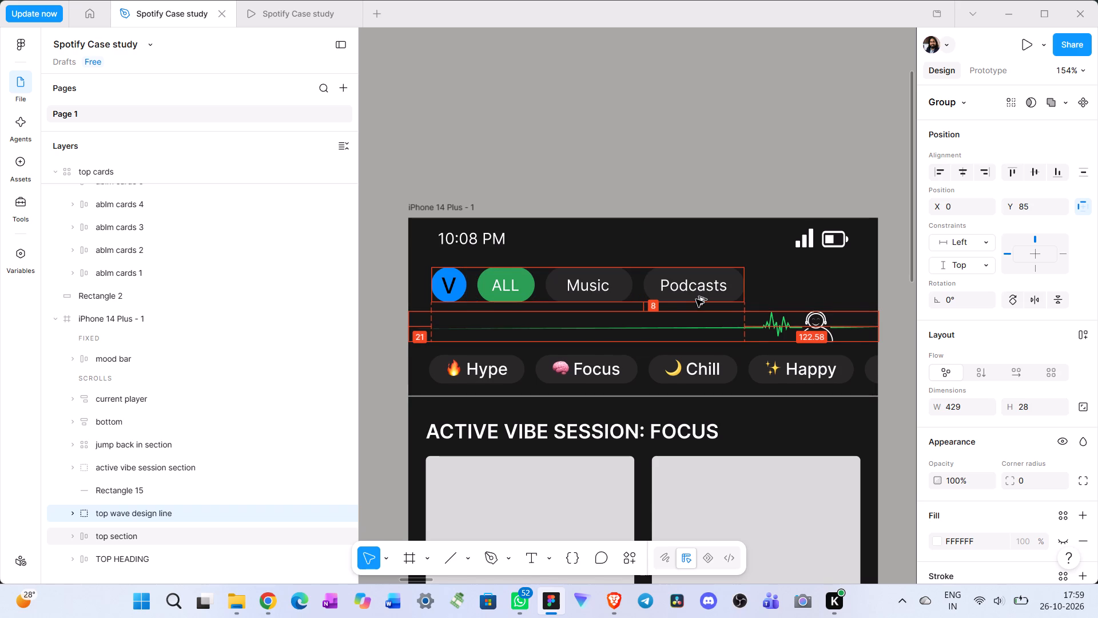
key(alt+Down)
key(alt+Up)
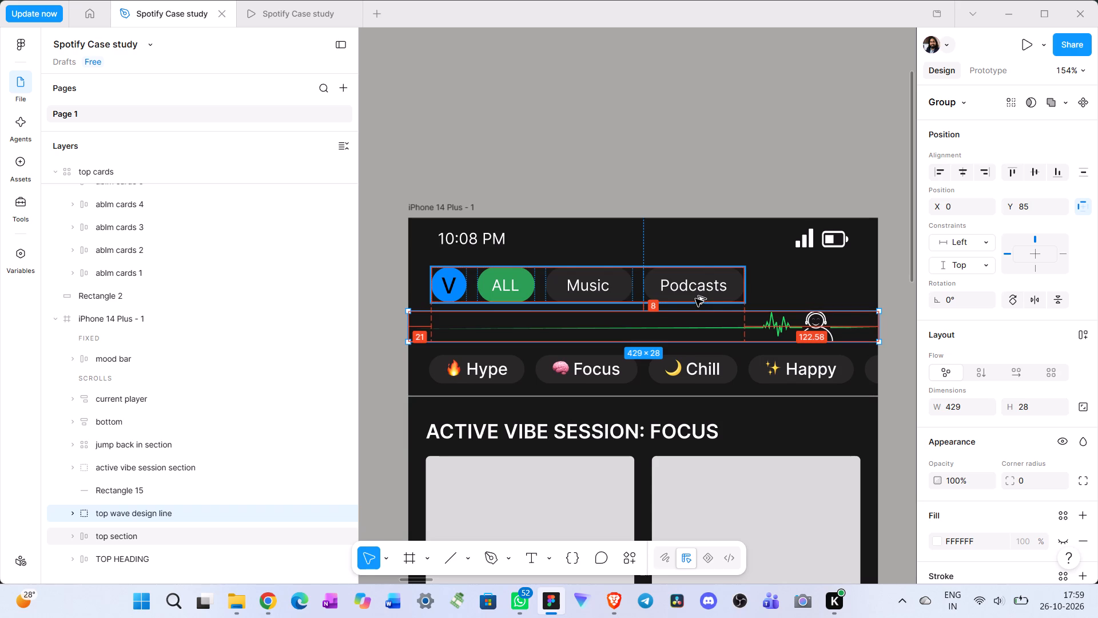
key(alt+Down)
key(alt+Down)
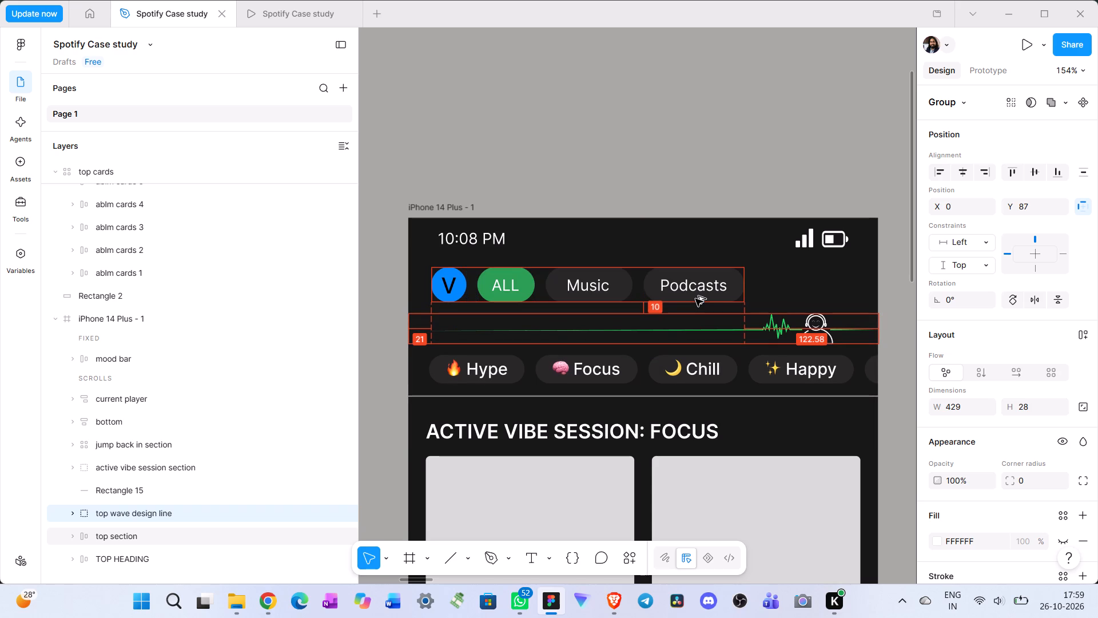
click(862, 156)
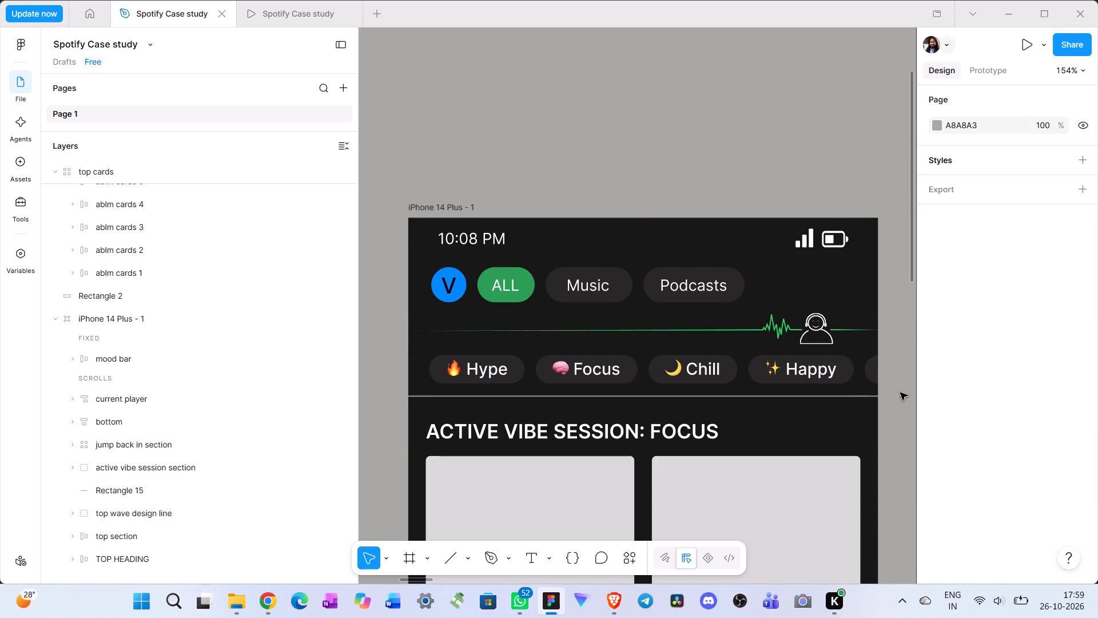
Move the mood bar with the Hype, Focus, Chill and Happy pills down to Y 129.
scroll(885, 403, down, 2)
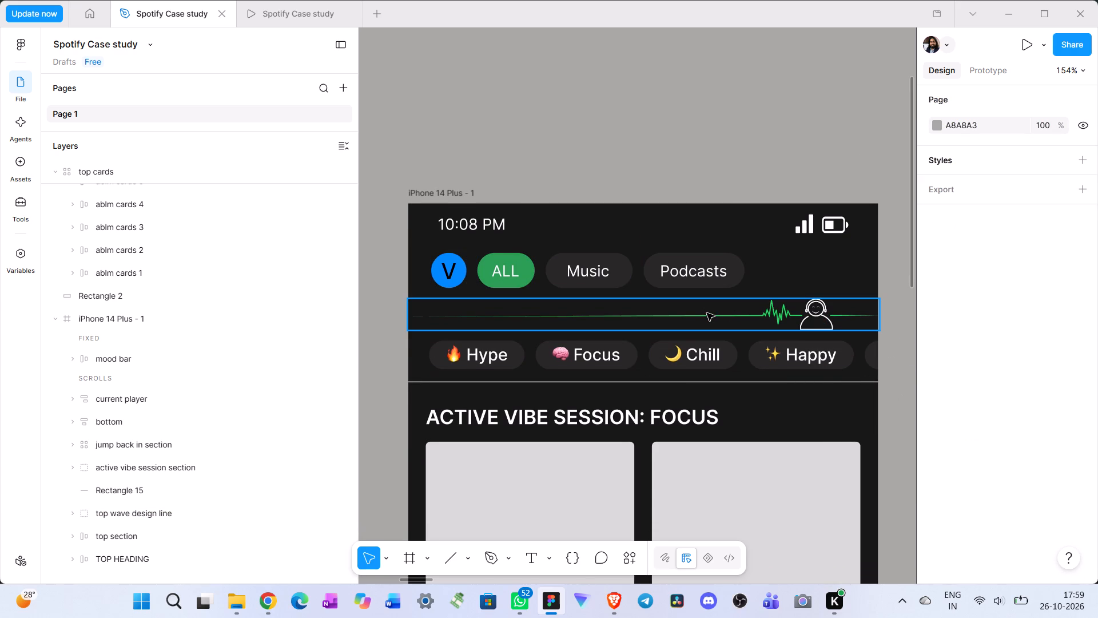
click(707, 313)
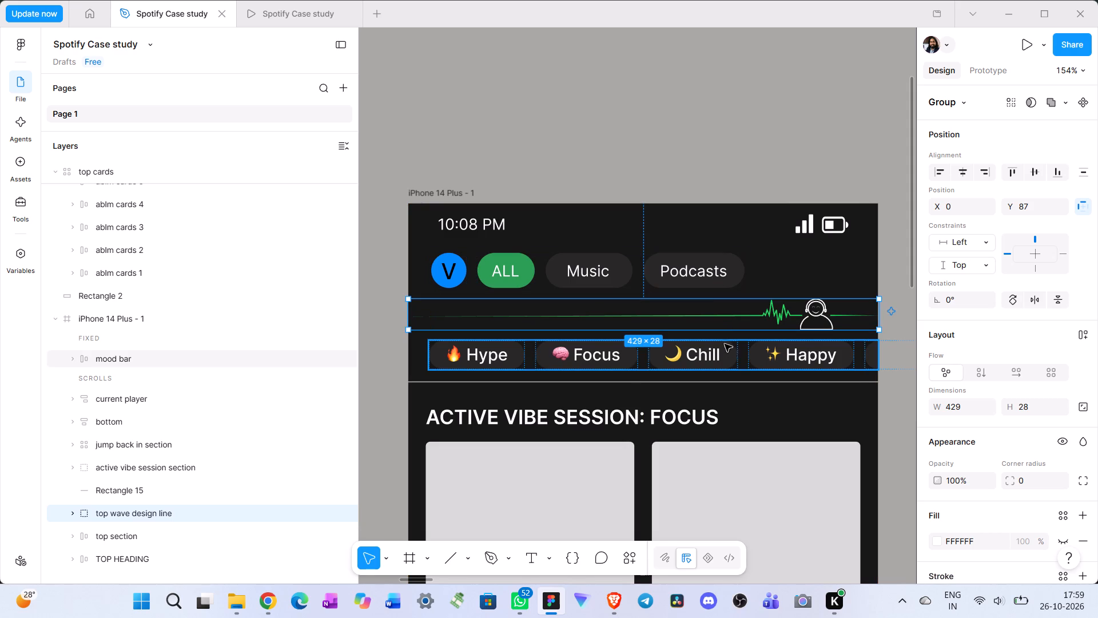
click(725, 356)
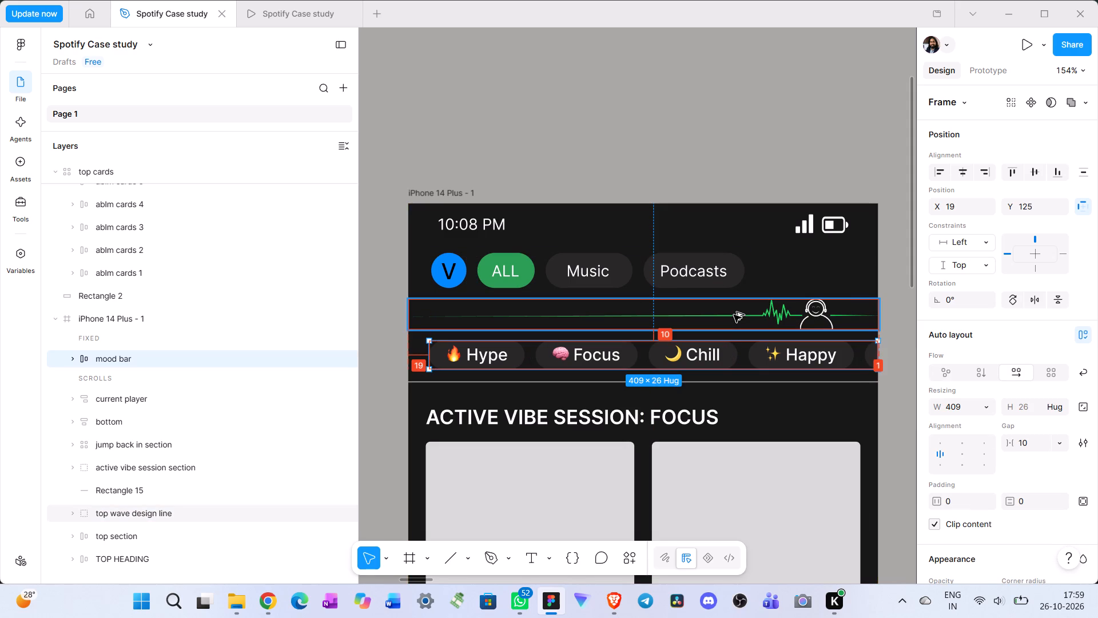
key(alt+Down)
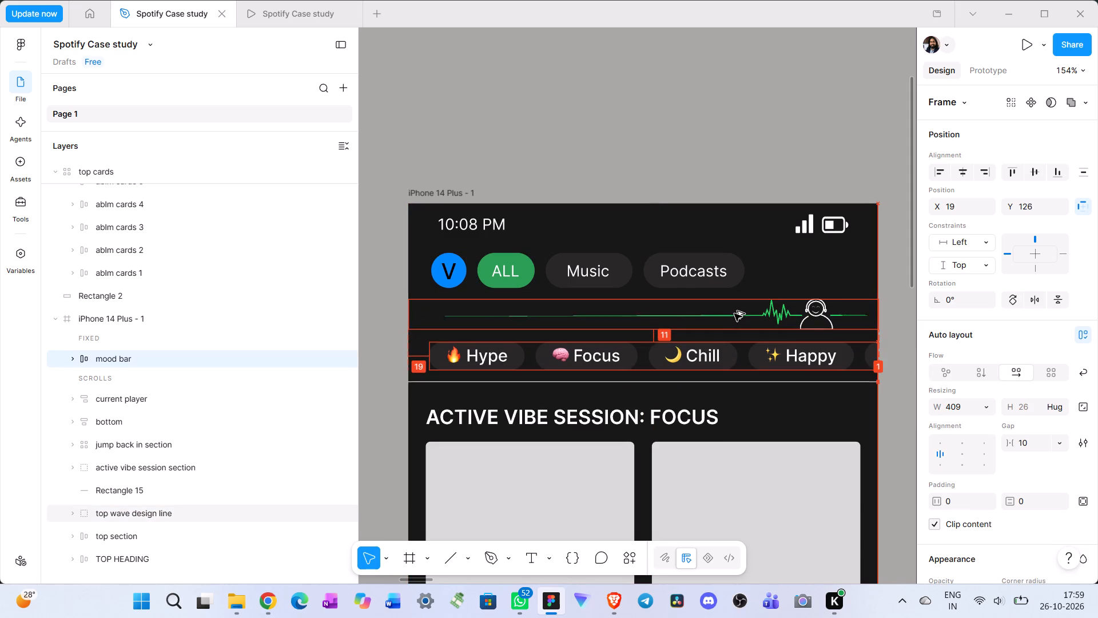
key(alt+Down)
key(alt+Down)
key(alt+Down)
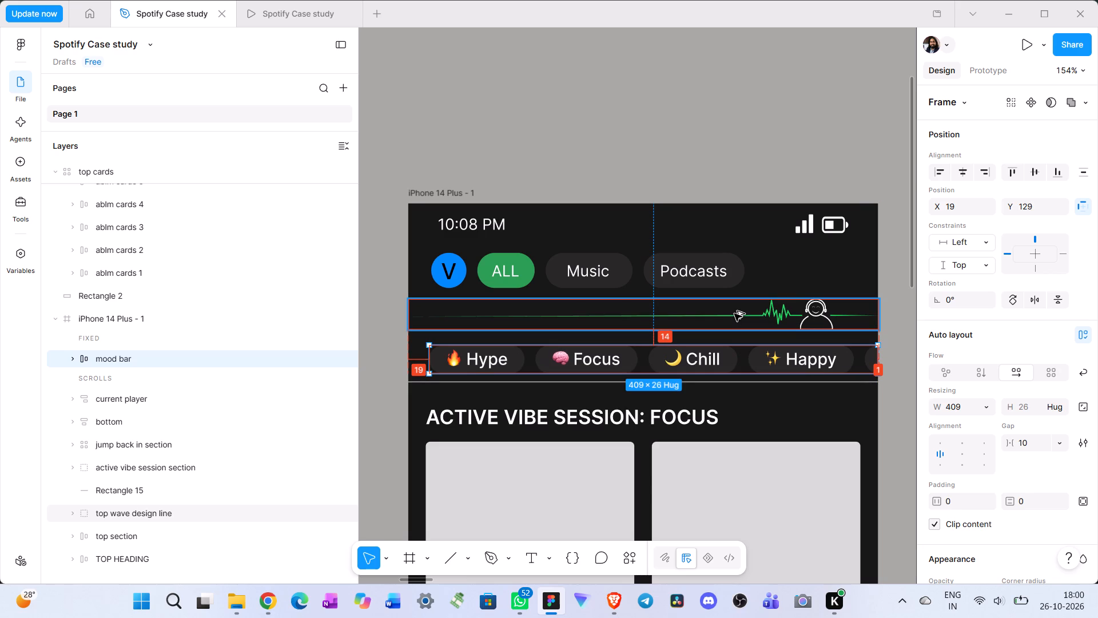
click(799, 415)
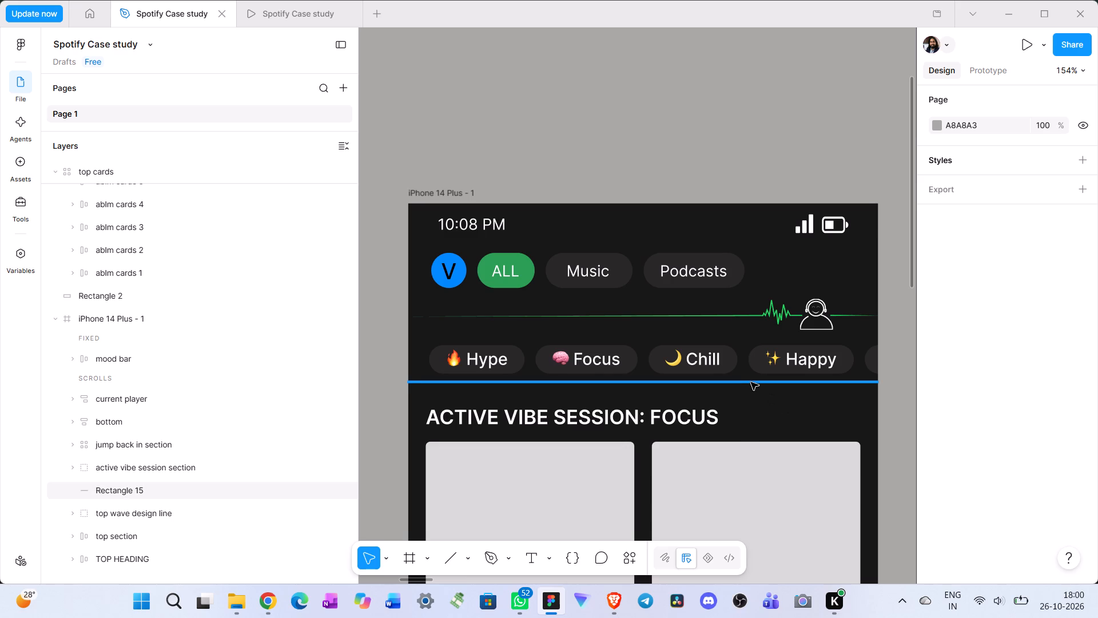
Move the thin divider line beneath the mood bar down to Y 167.
click(751, 382)
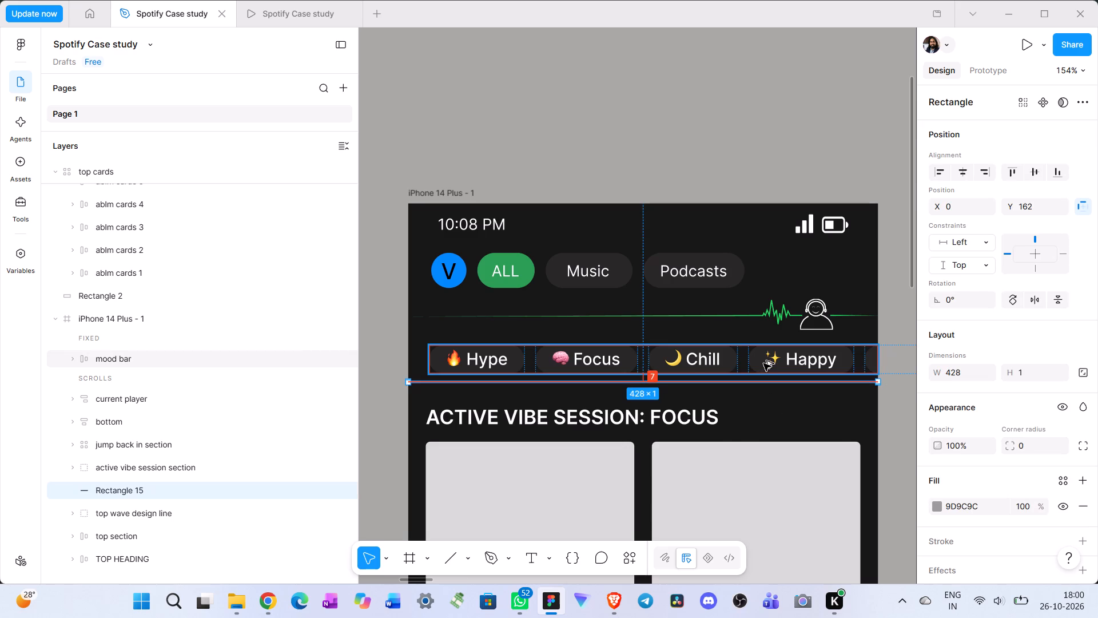
key(alt+Down)
key(alt+Down)
key(alt+Down)
key(alt+Down)
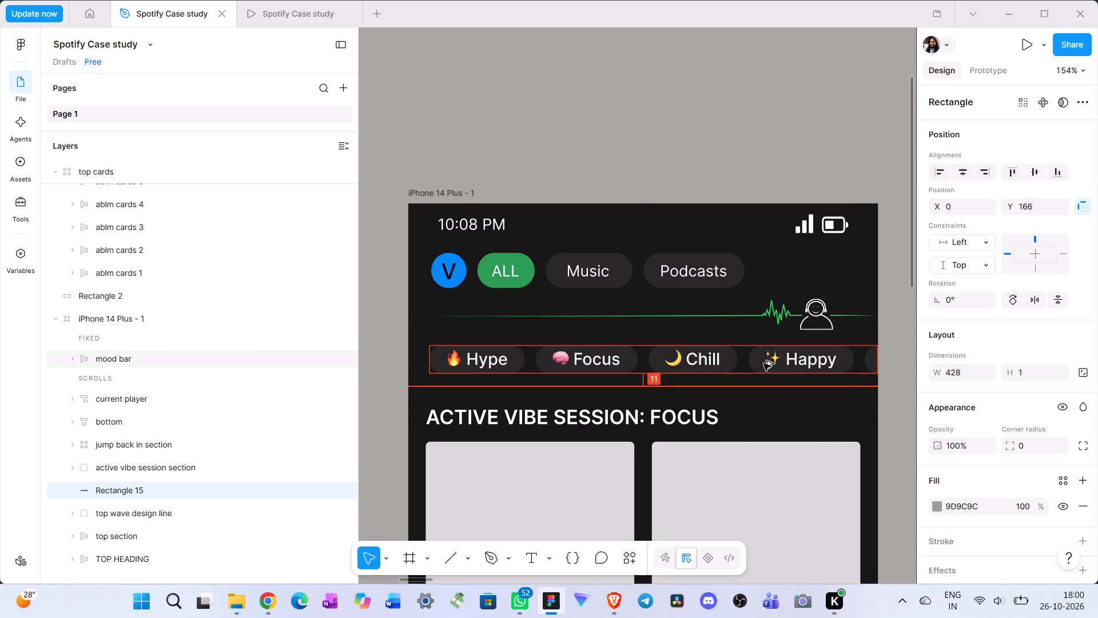
key(alt+Down)
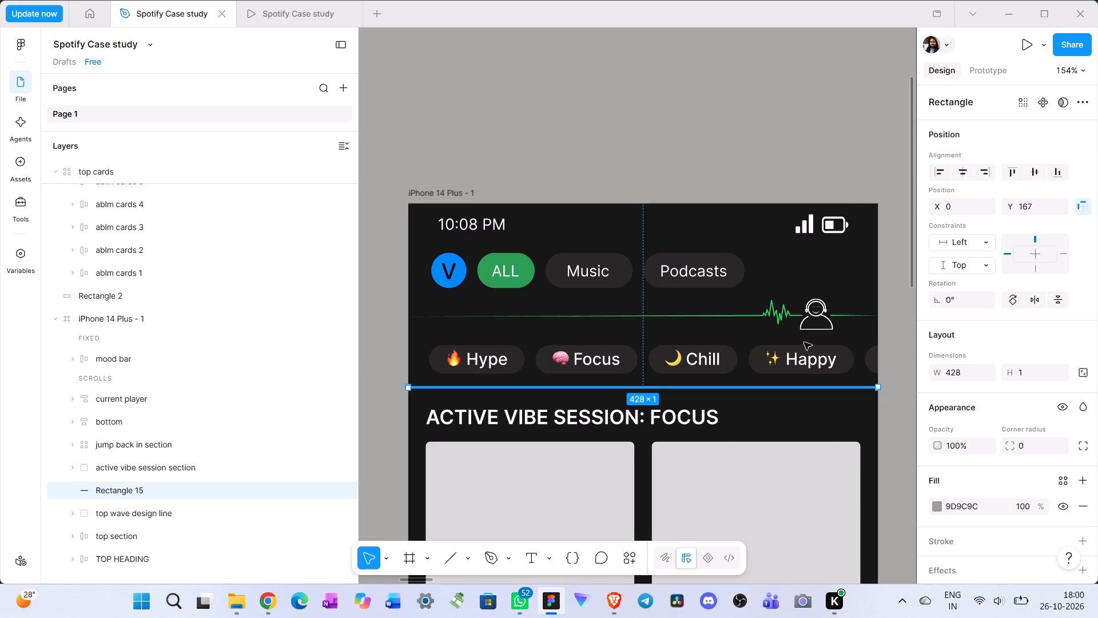
Check the spacing of the mood bar and the active vibe session section, and review both phone screens as a whole.
click(807, 355)
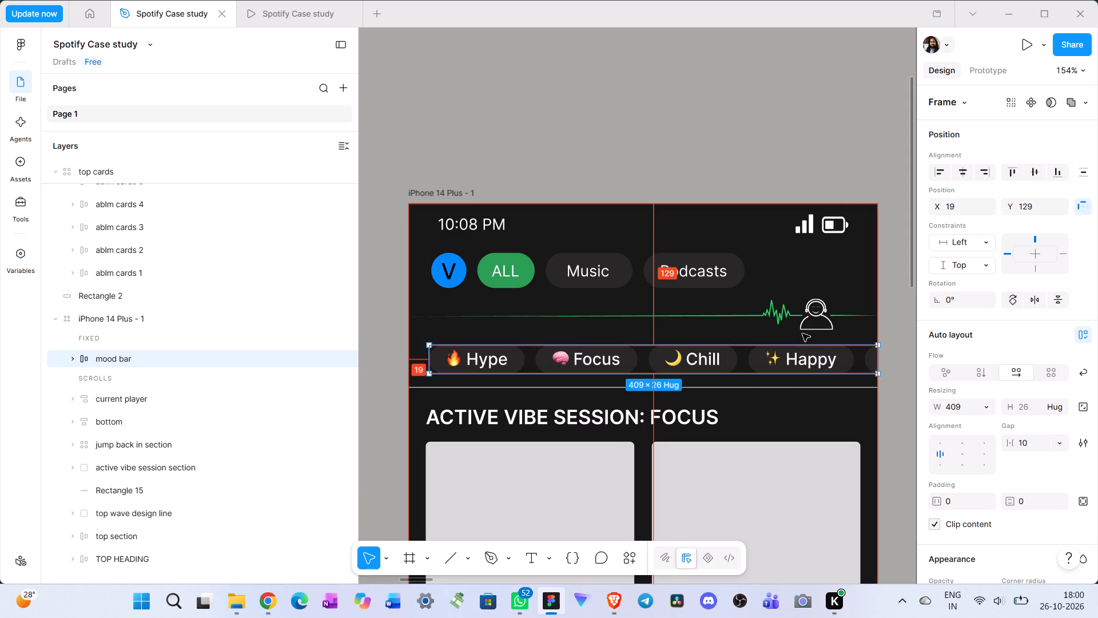
scroll(790, 414, down, 4)
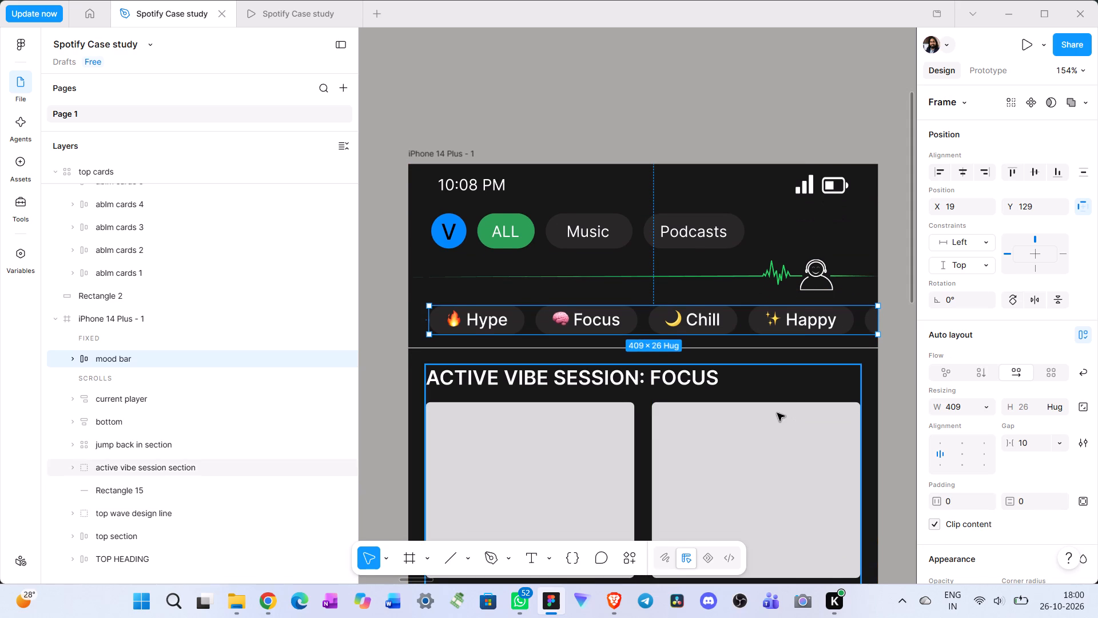
scroll(777, 413, down, 2)
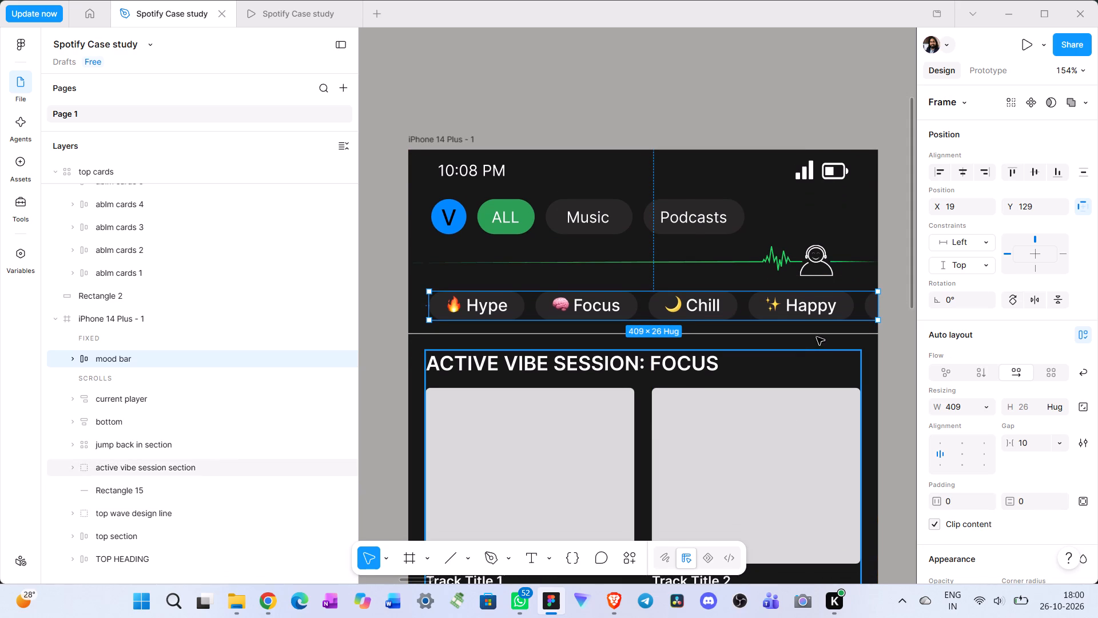
click(678, 366)
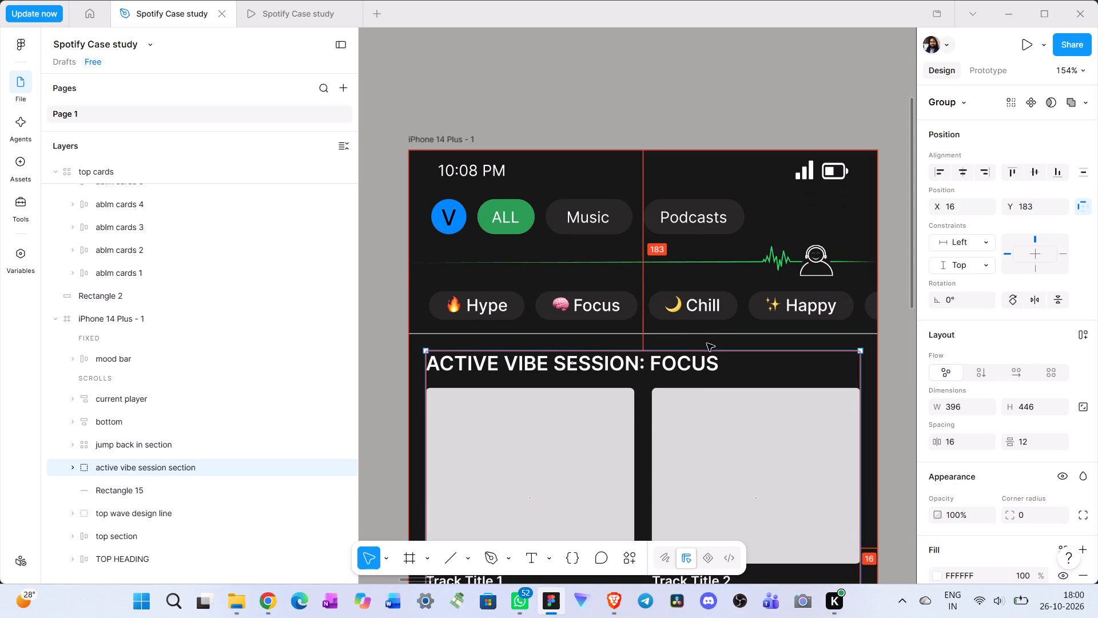
scroll(730, 411, down, 6)
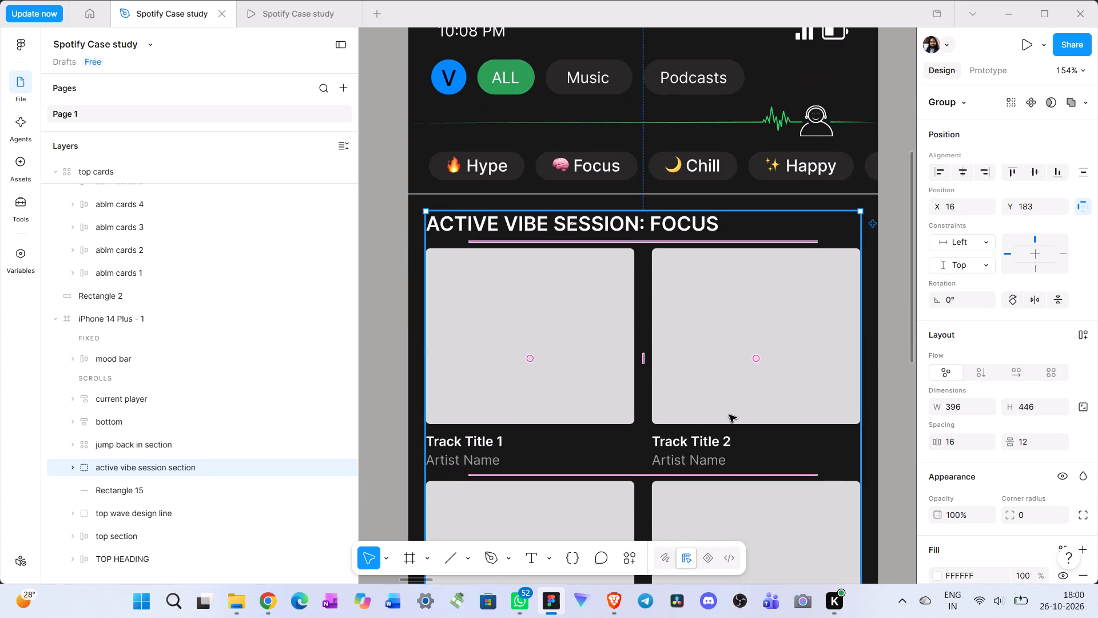
scroll(729, 415, down, 9)
ctrl+scroll(731, 428, down, 7)
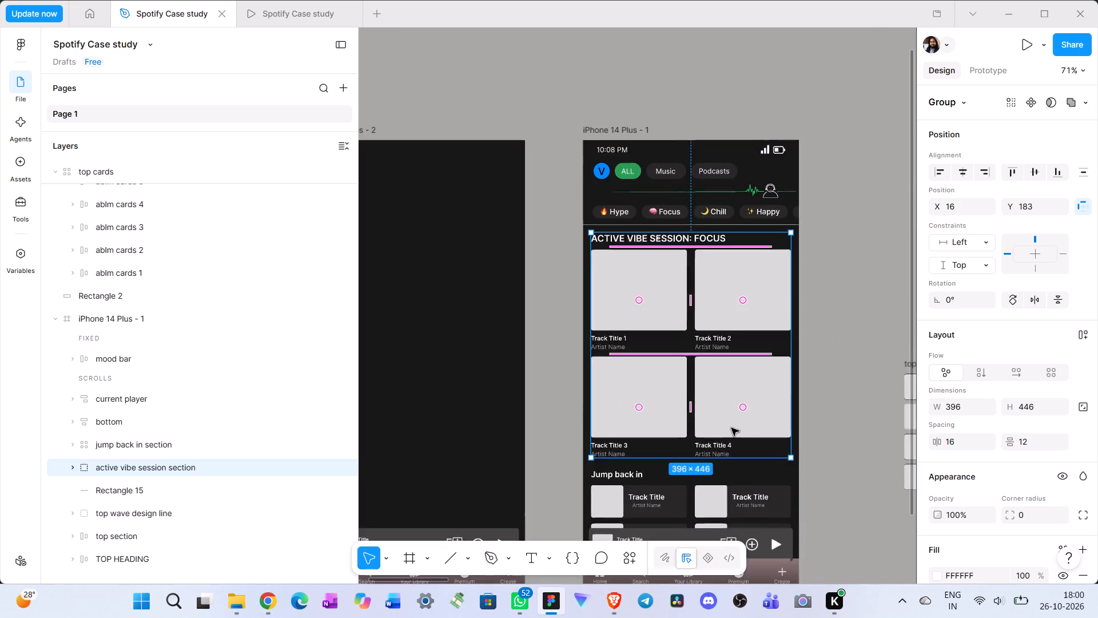
ctrl+scroll(731, 428, down, 3)
scroll(731, 428, down, 7)
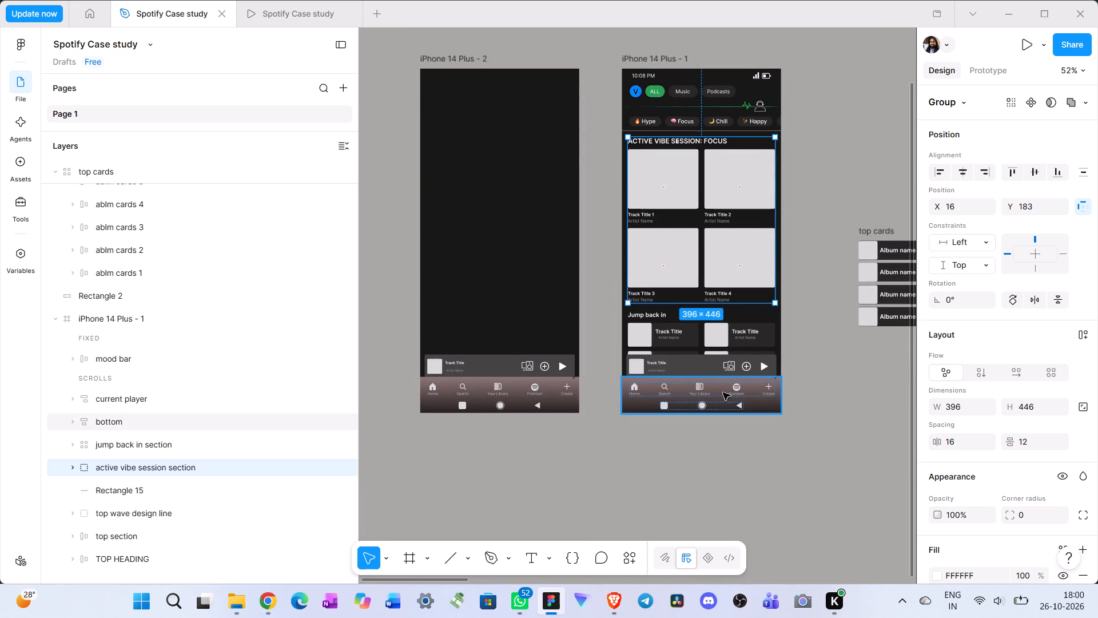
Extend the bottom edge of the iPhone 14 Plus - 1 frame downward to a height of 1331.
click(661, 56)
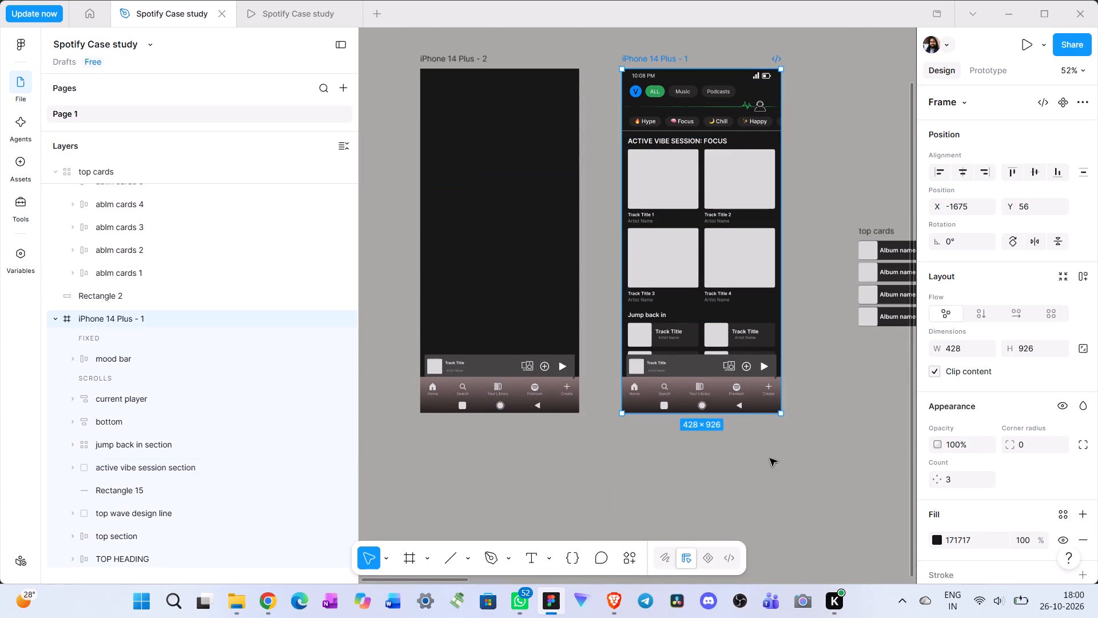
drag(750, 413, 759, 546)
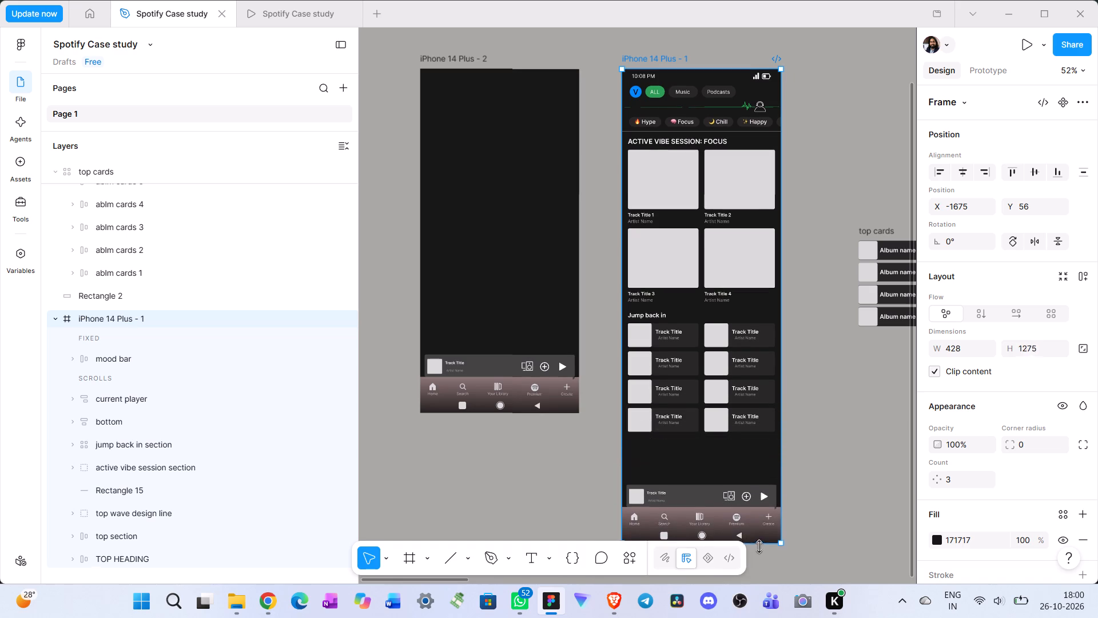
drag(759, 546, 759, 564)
Move the active vibe session section on the iPhone 14 Plus - 1 screen down to Y 186.
scroll(842, 476, up, 4)
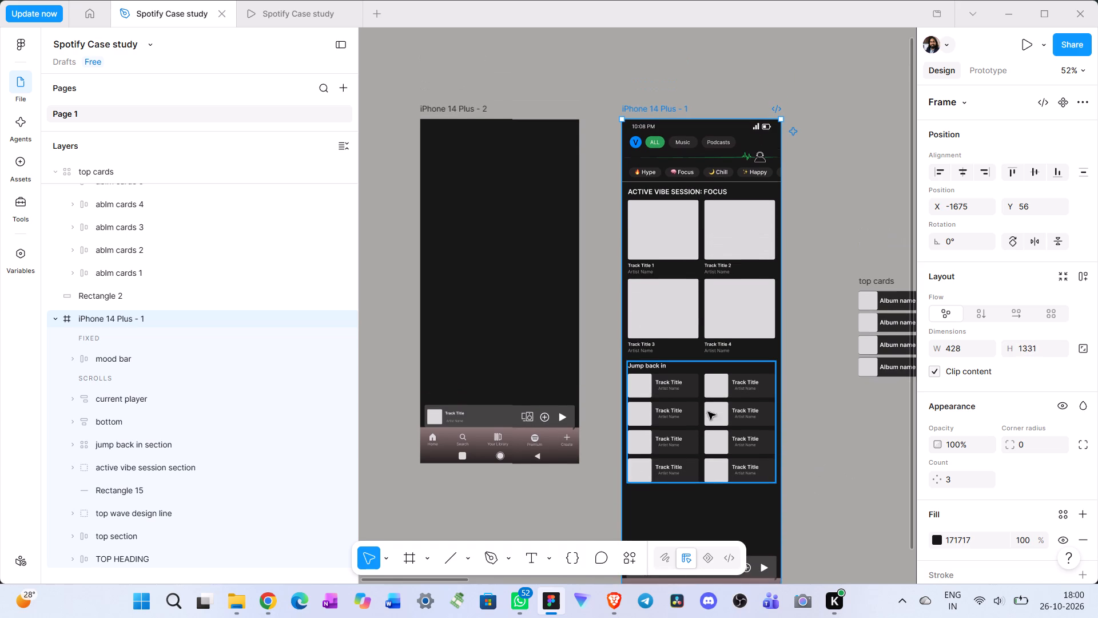
ctrl+scroll(775, 355, up, 2)
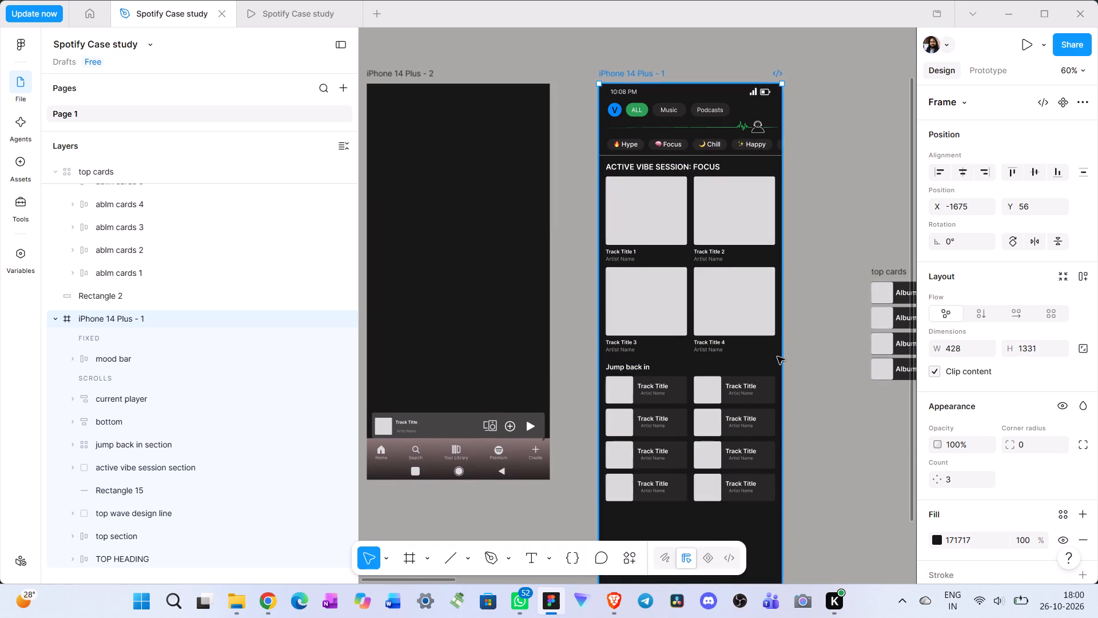
scroll(777, 358, up, 5)
click(705, 363)
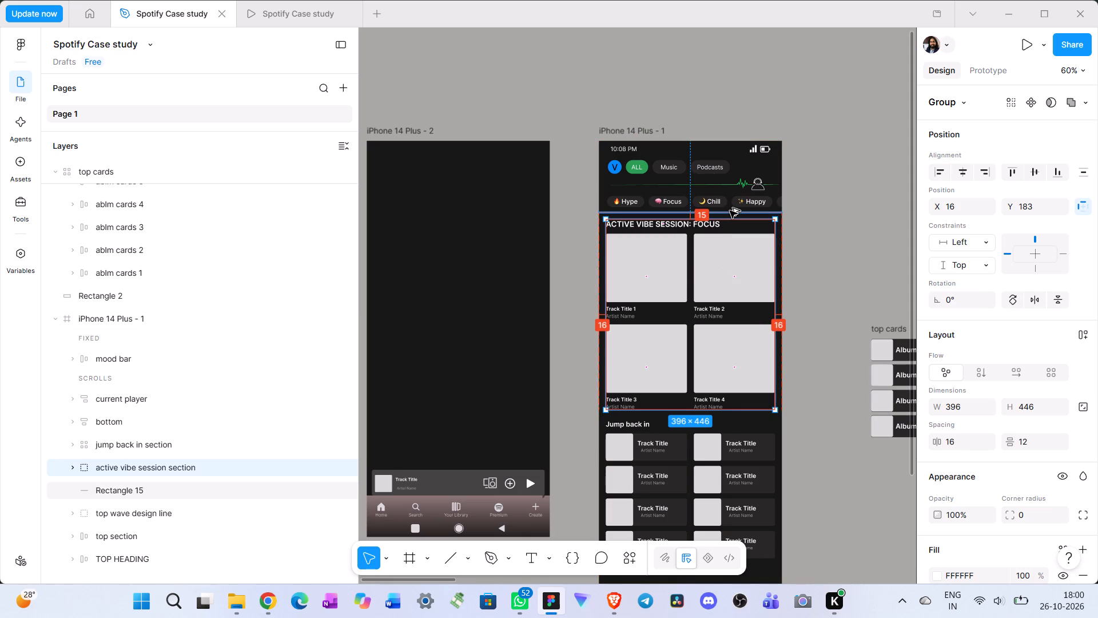
key(alt+Down)
key(alt+Down)
key(alt+Down)
key(alt+Down)
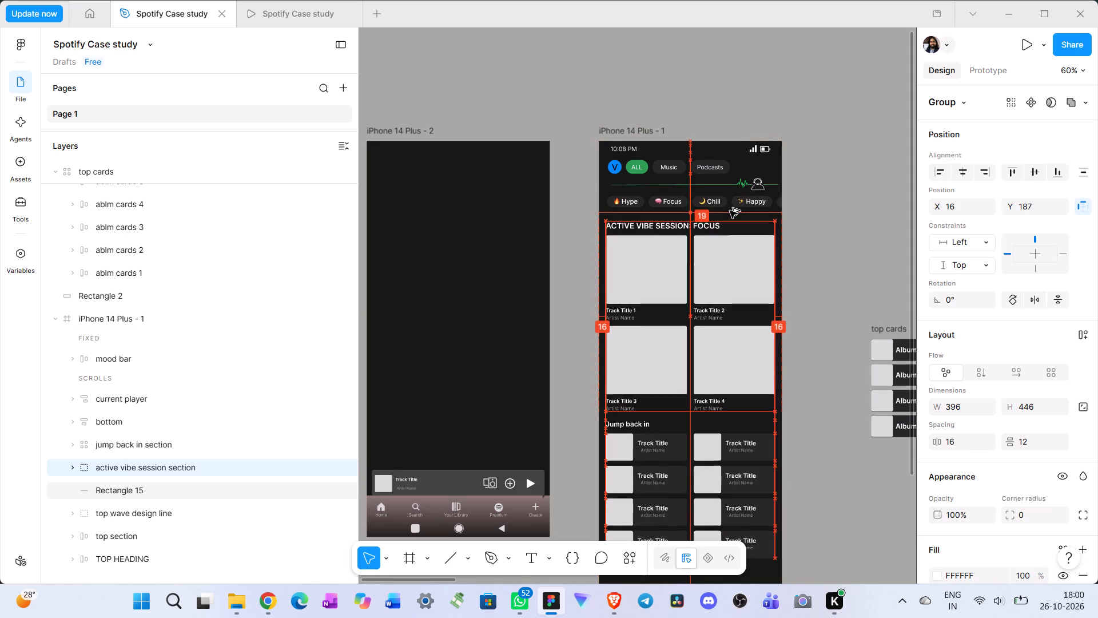
key(alt+Down)
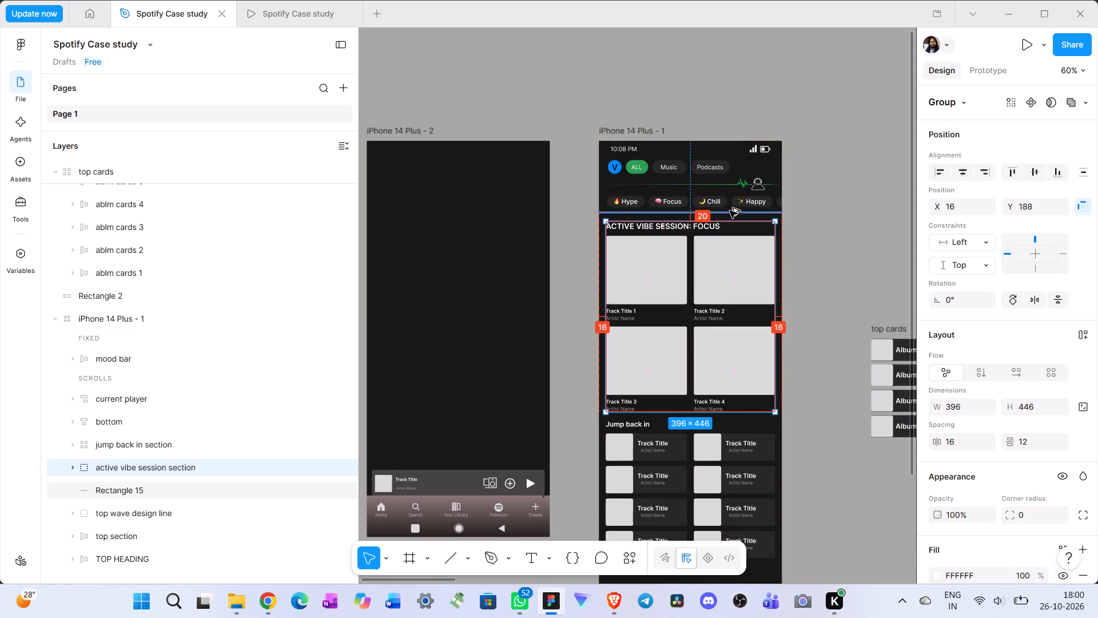
key(alt+Down)
key(alt+Up)
key(alt+Up)
key(alt+Up)
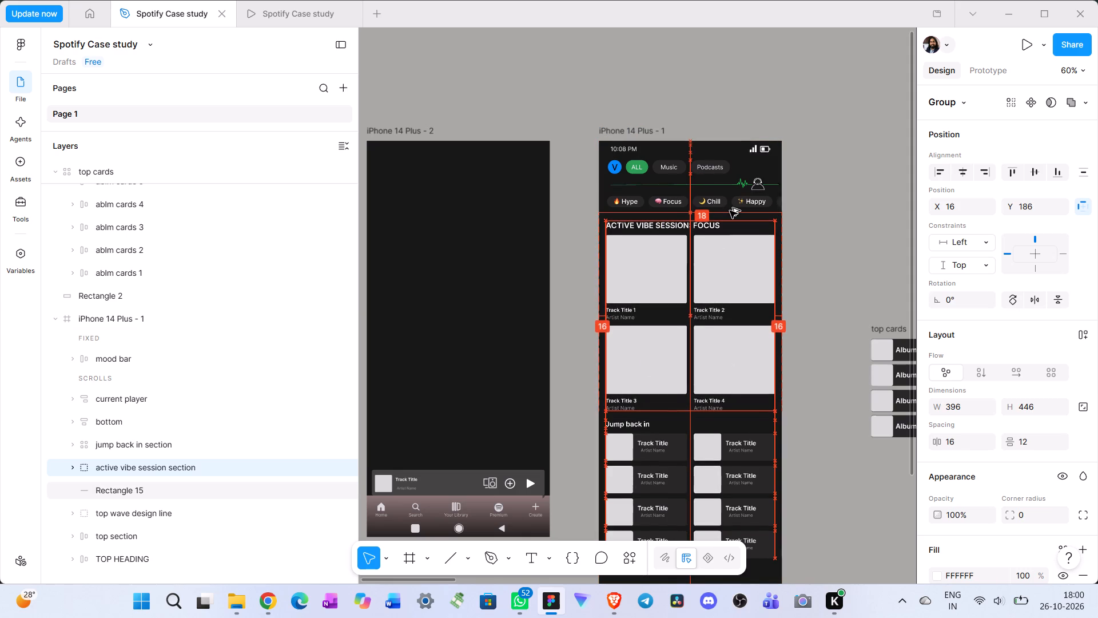
click(827, 282)
Move the jump back in section down to Y 654.
scroll(815, 351, down, 9)
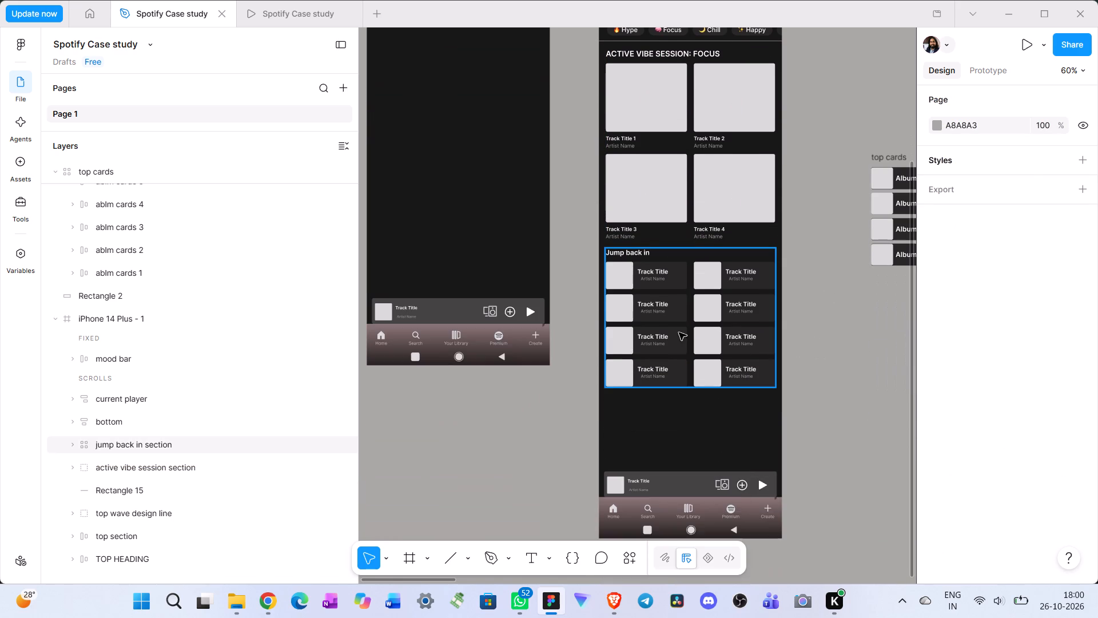
click(679, 332)
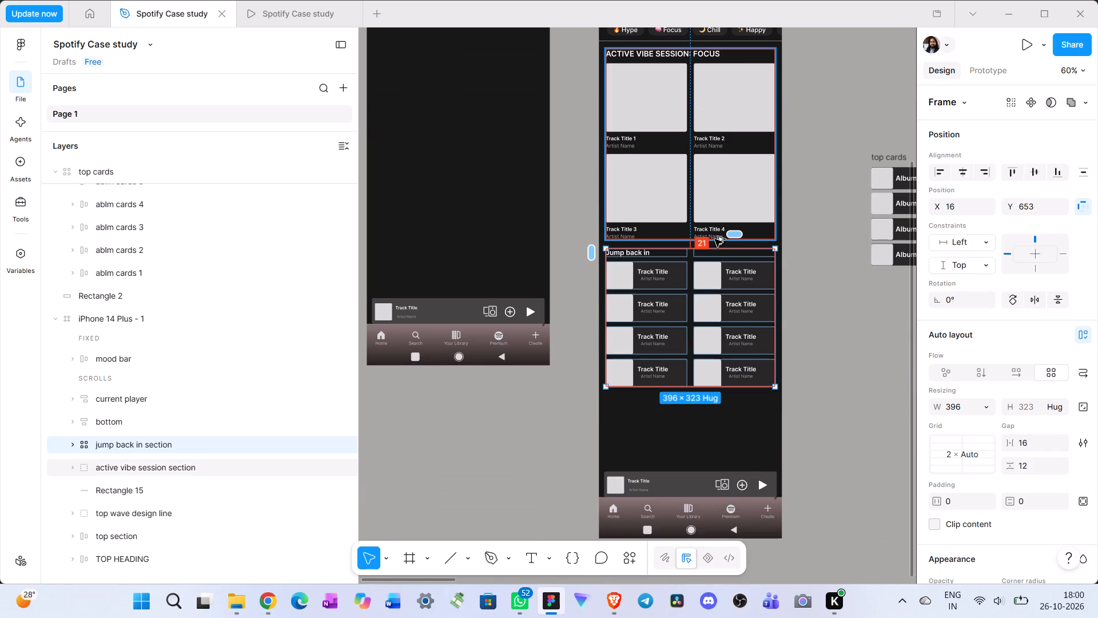
key(alt+Down)
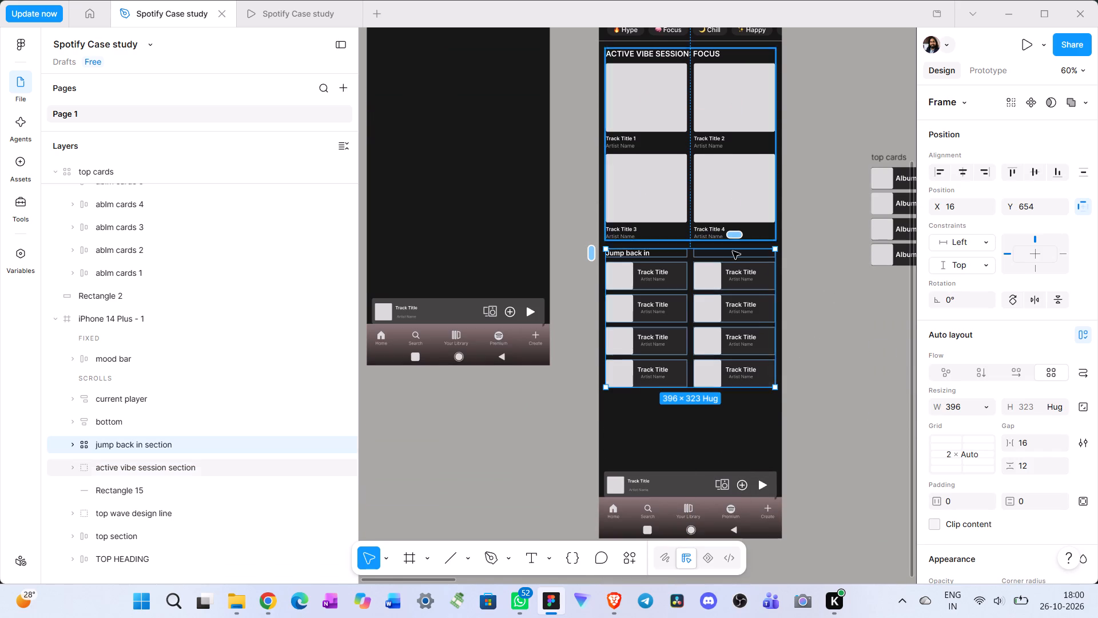
click(822, 338)
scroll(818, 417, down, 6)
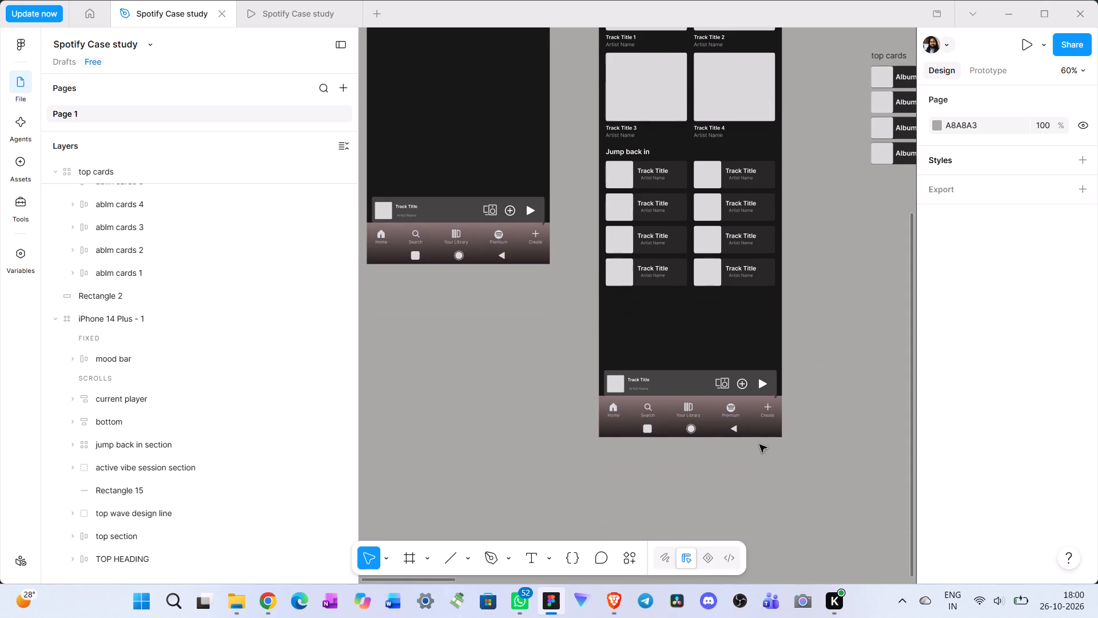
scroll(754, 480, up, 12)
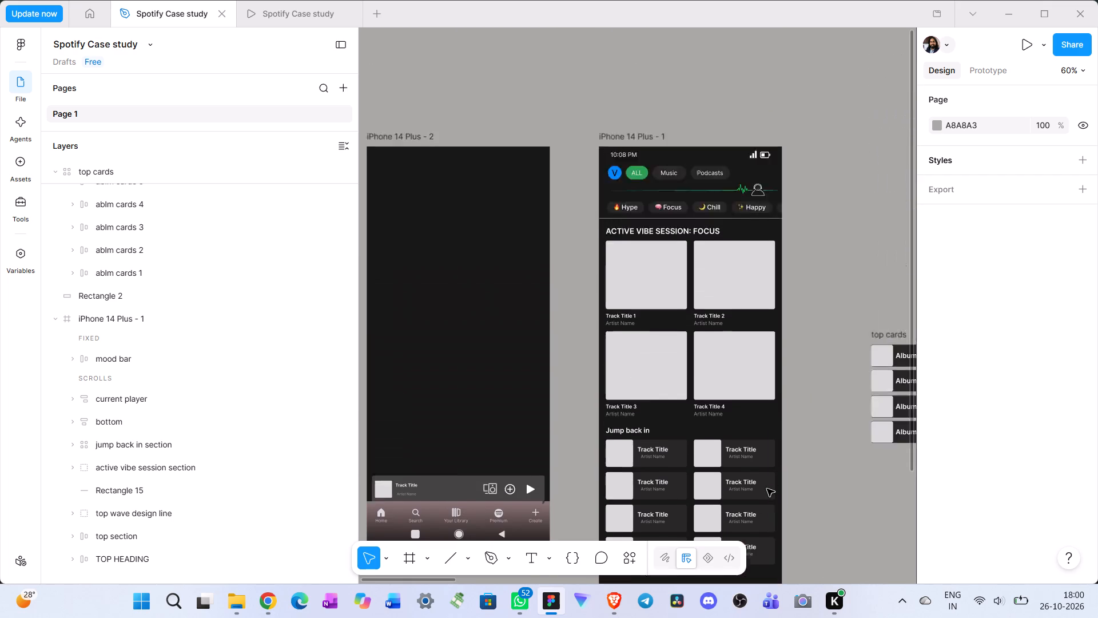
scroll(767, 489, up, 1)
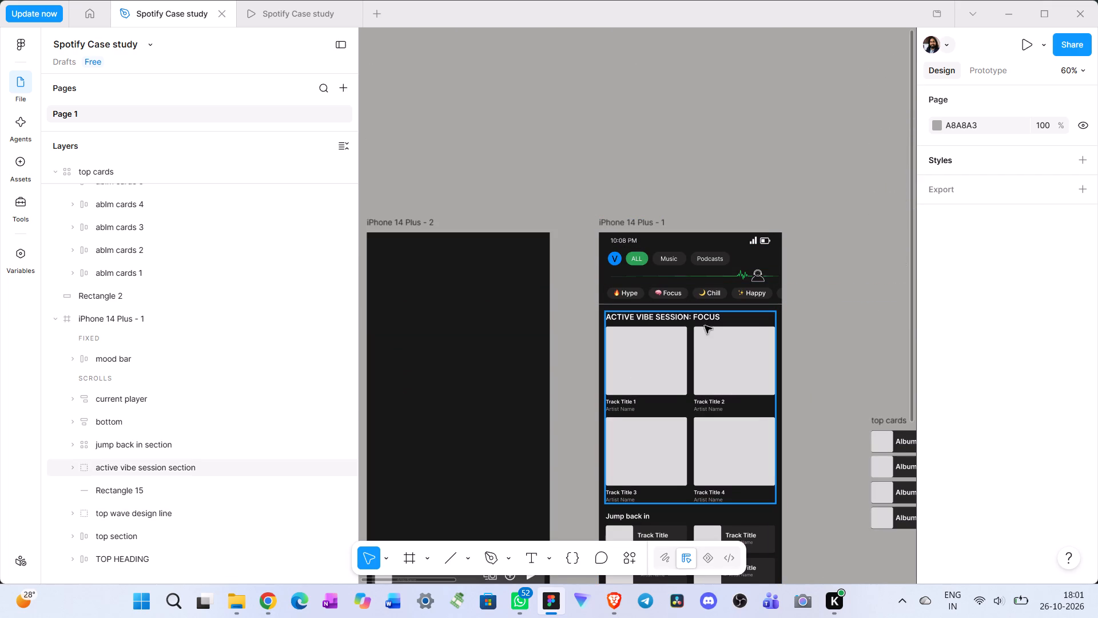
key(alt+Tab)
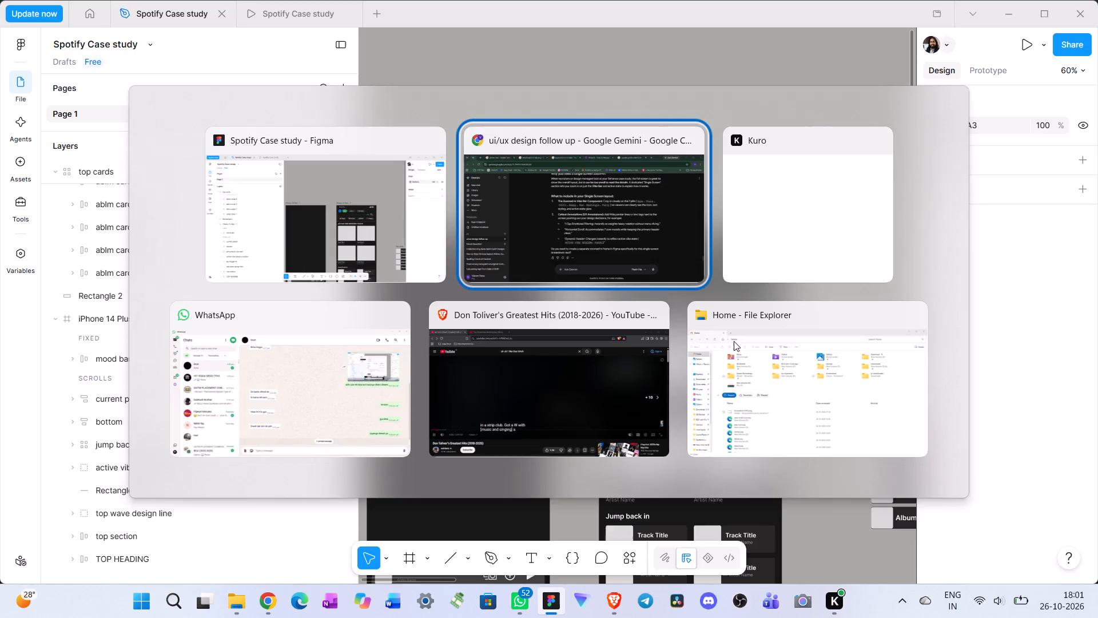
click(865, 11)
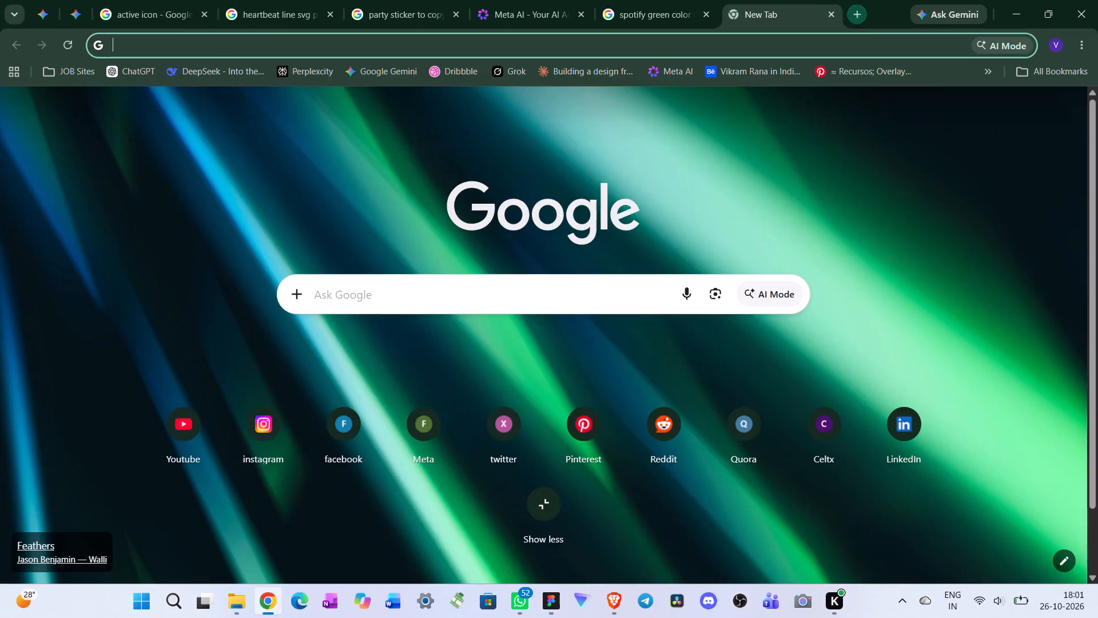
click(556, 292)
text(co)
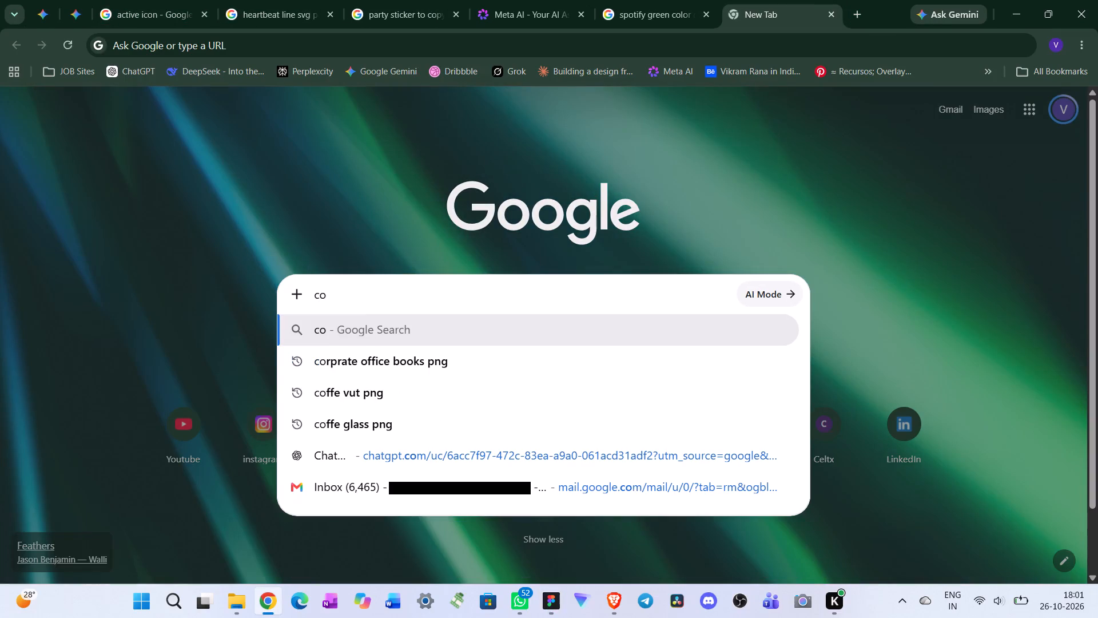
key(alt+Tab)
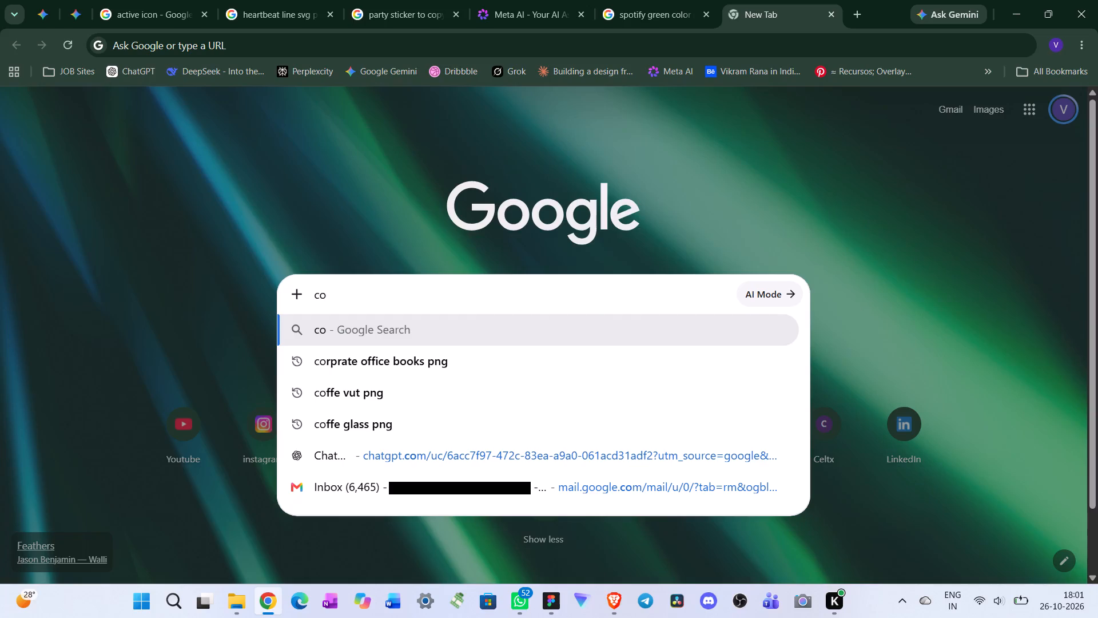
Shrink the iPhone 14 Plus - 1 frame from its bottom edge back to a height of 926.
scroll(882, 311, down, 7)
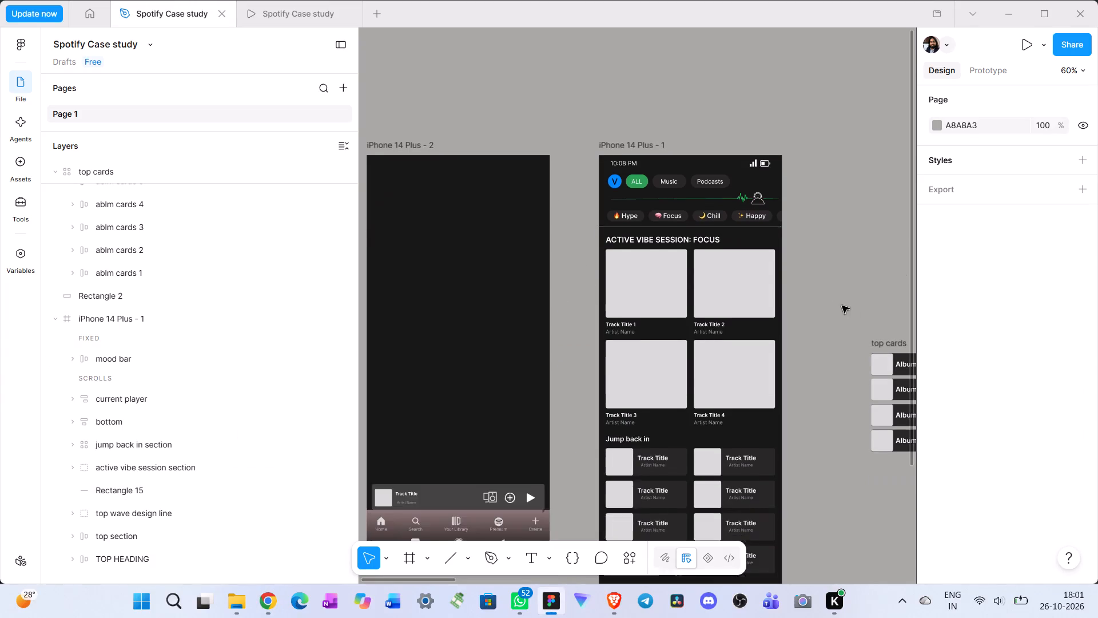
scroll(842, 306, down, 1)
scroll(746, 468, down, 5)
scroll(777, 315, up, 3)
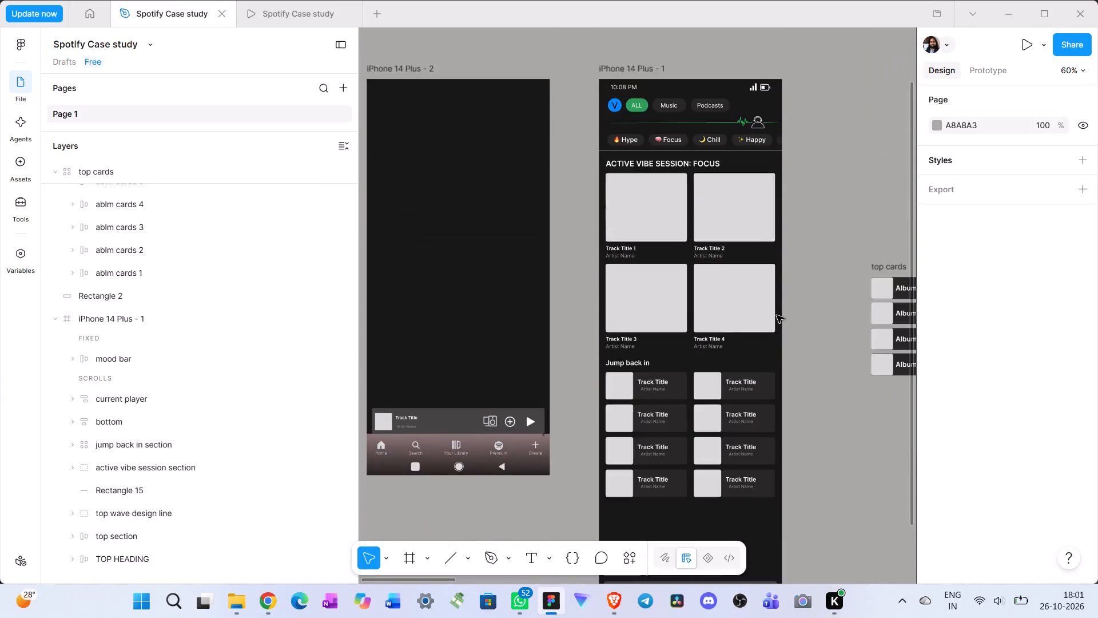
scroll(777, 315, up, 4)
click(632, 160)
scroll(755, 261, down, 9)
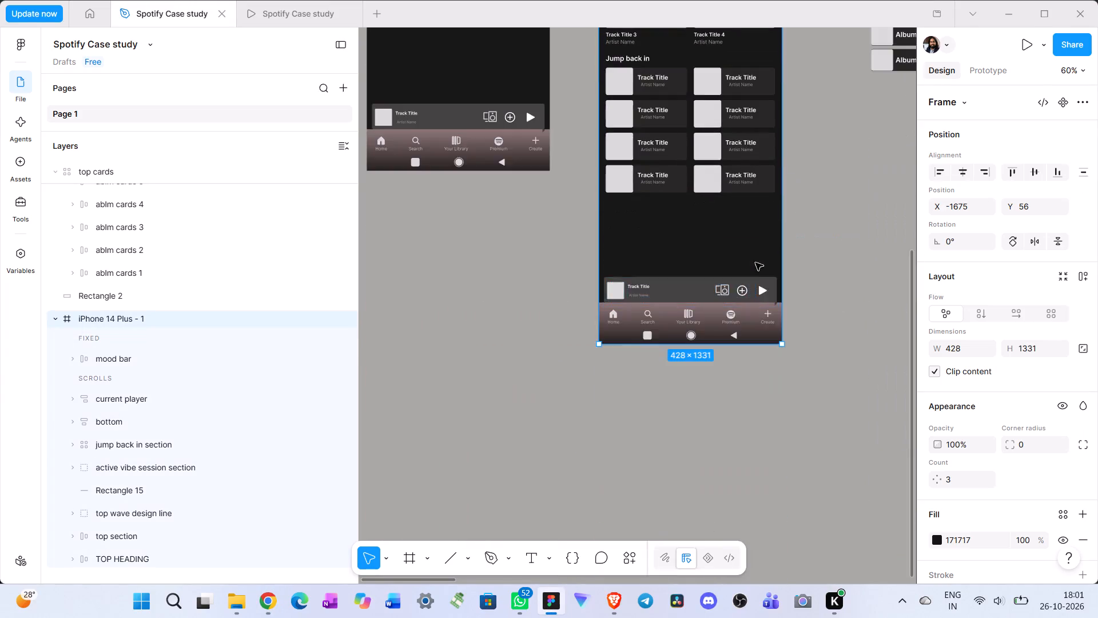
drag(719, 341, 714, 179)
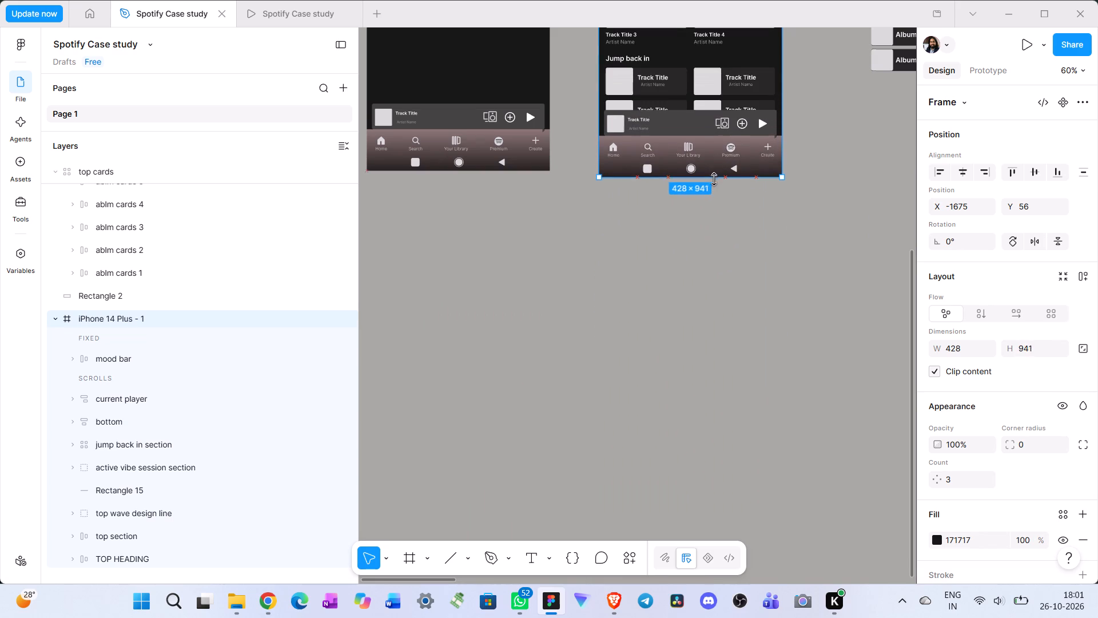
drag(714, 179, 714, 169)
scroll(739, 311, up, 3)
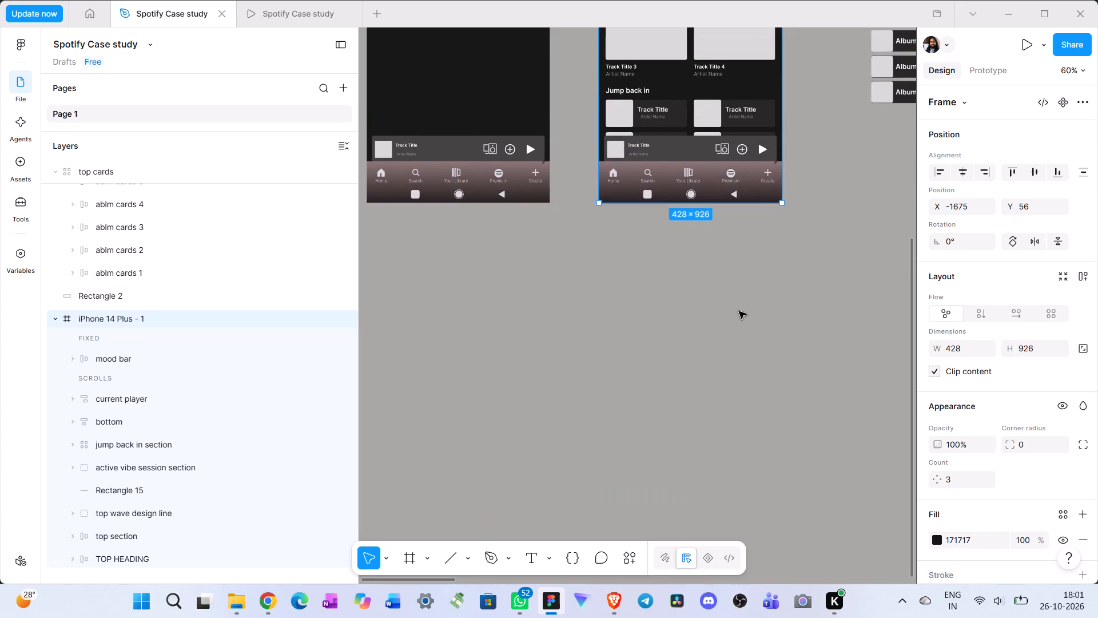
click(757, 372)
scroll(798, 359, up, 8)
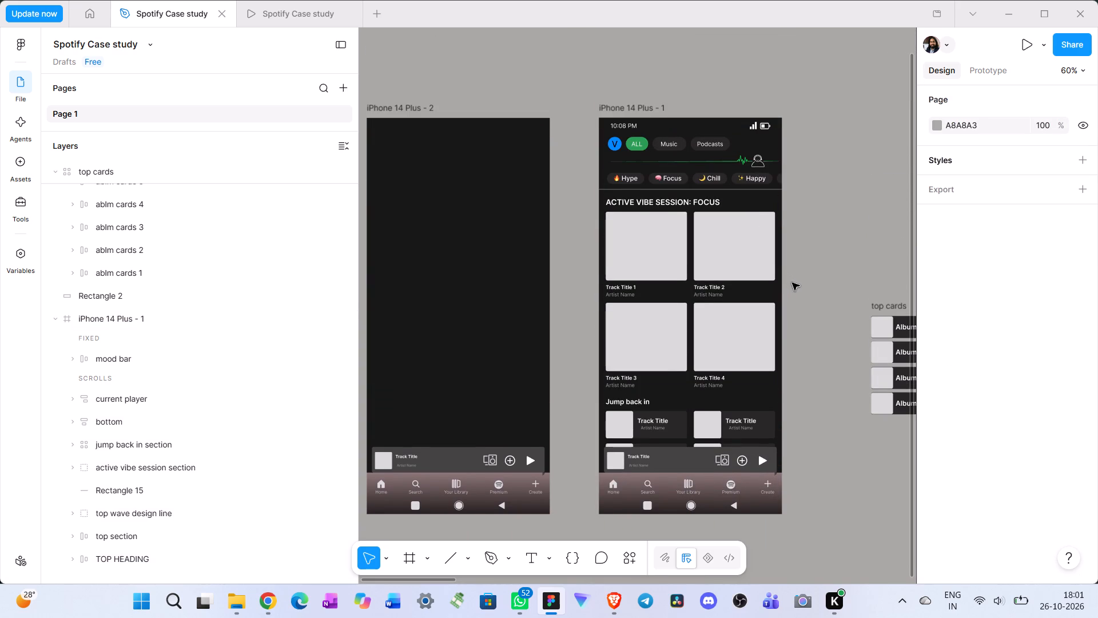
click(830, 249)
key(alt+Tab)
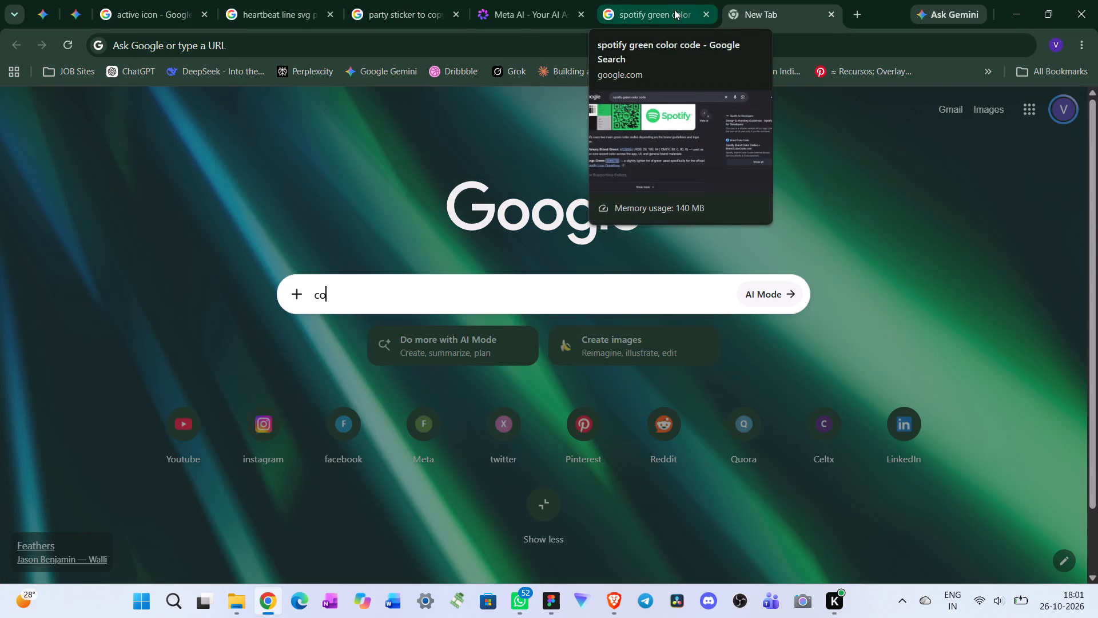
click(45, 9)
scroll(494, 324, up, 4)
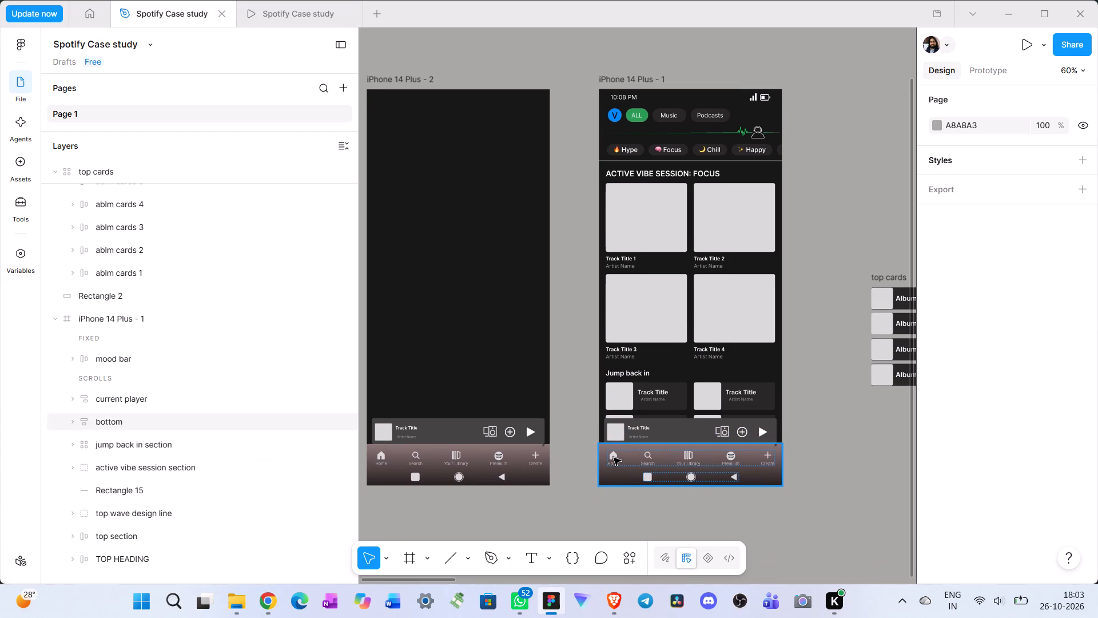
click(614, 458)
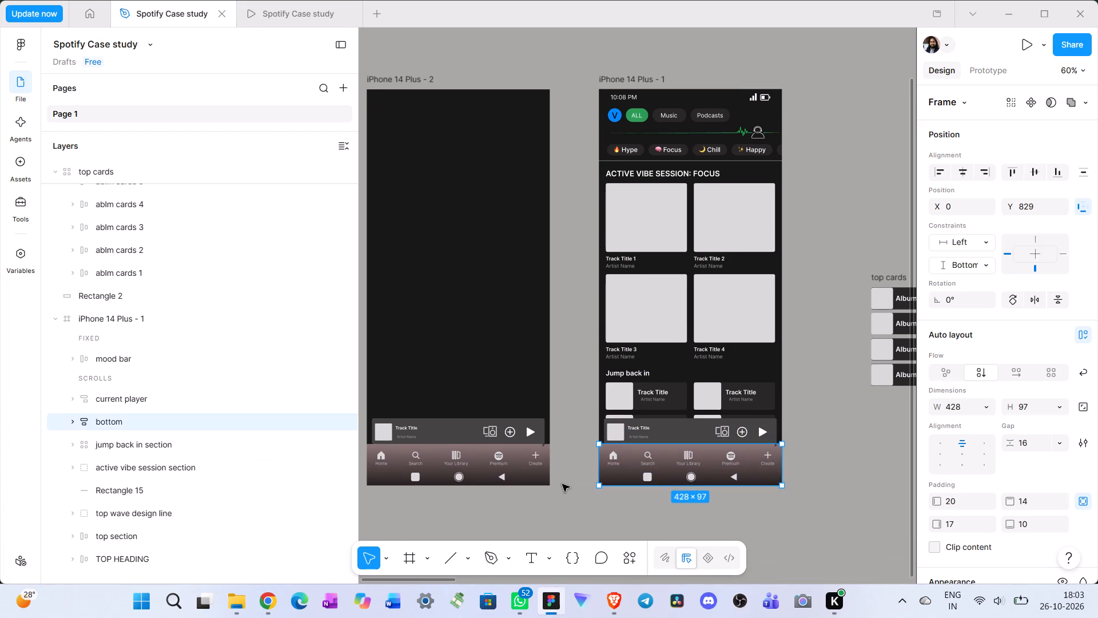
ctrl+scroll(564, 482, down, 2)
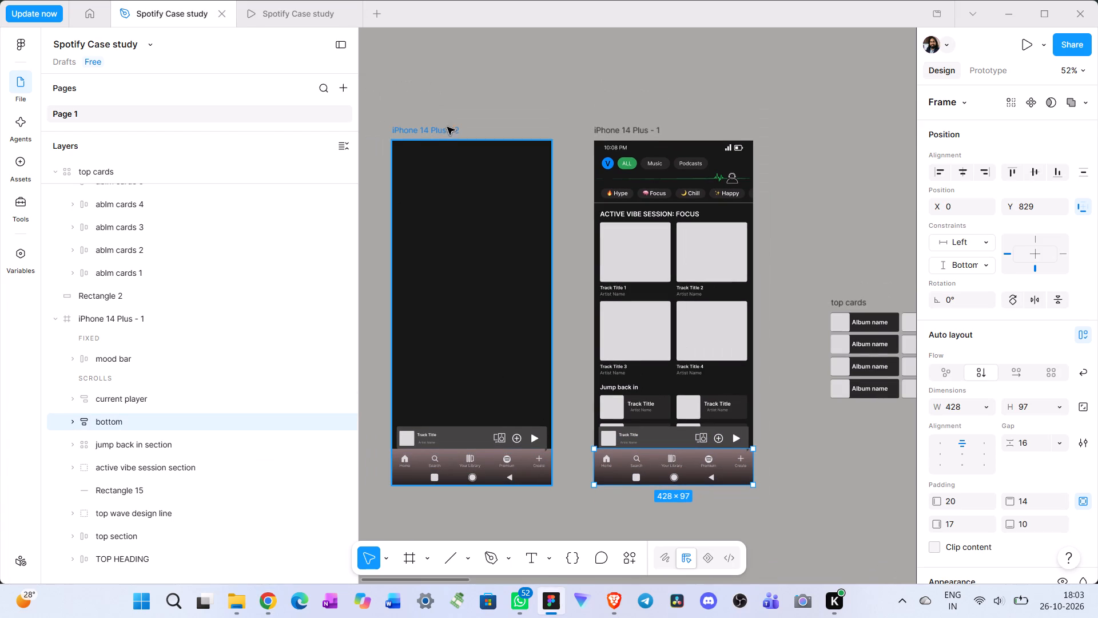
click(445, 133)
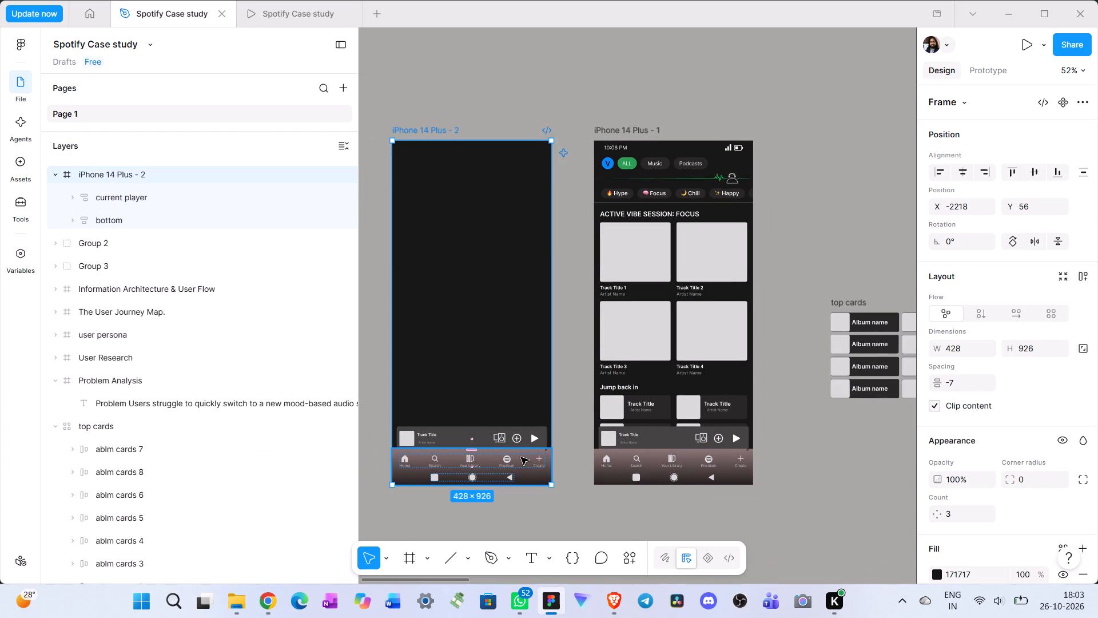
click(521, 457)
key(Delete)
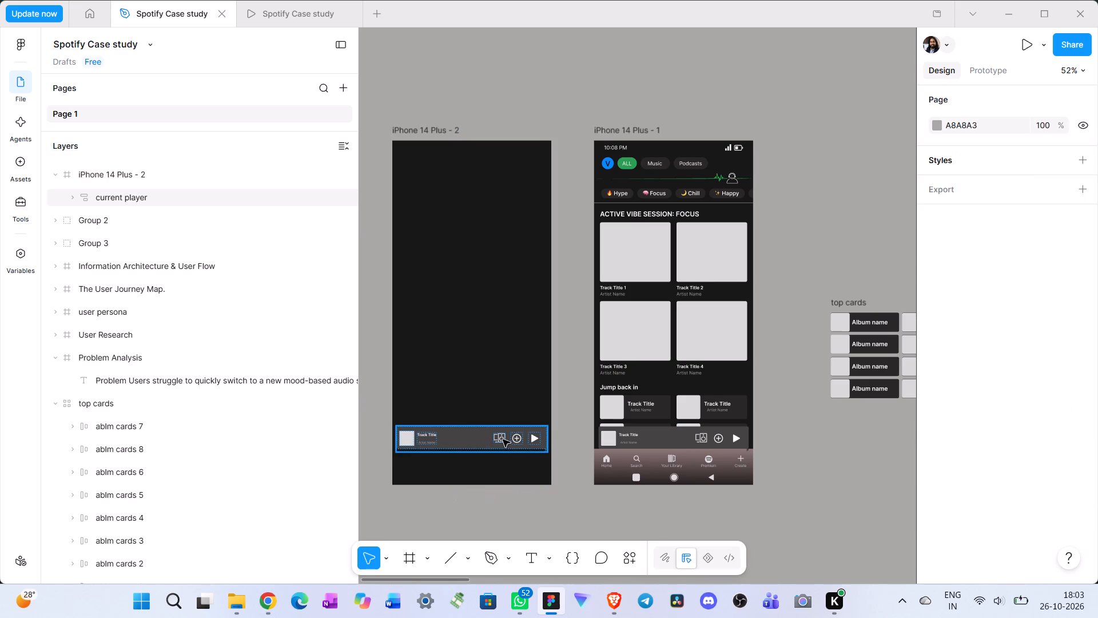
click(503, 439)
key(Delete)
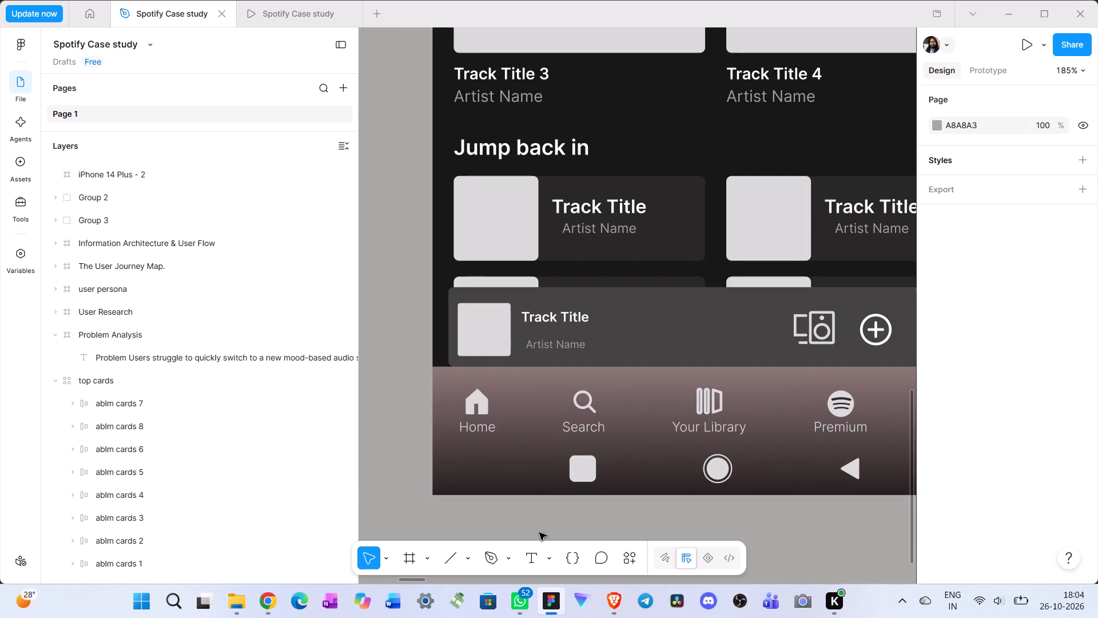
Recolour the Focus pill's background in the iPhone 14 Plus - 1 mood bar to 0088FF, sampled from the blue V avatar.
scroll(611, 422, up, 14)
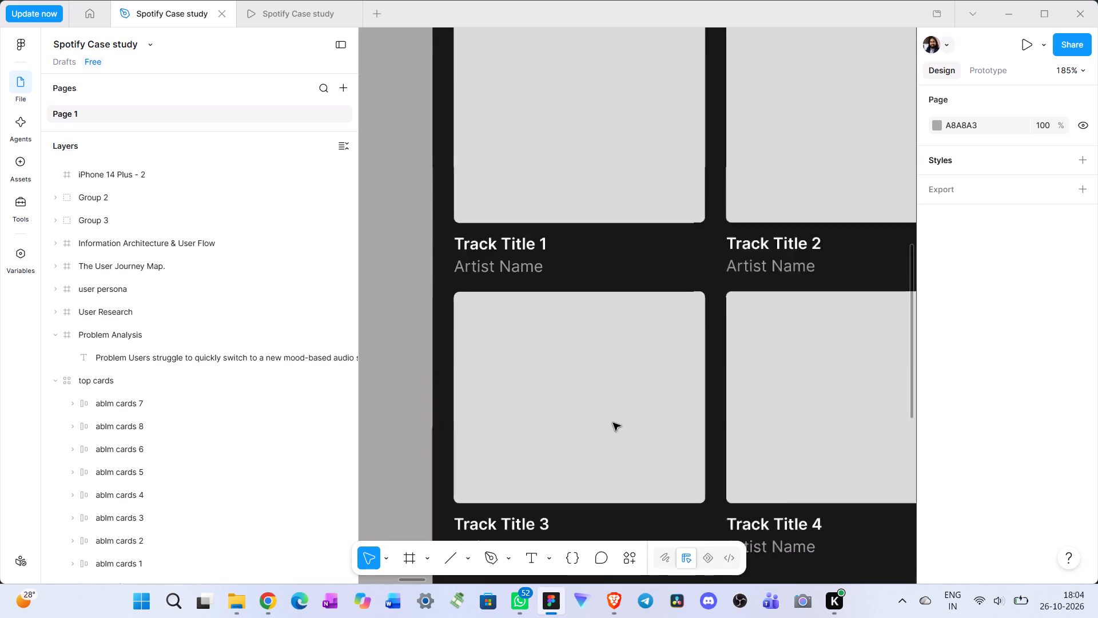
scroll(613, 423, up, 10)
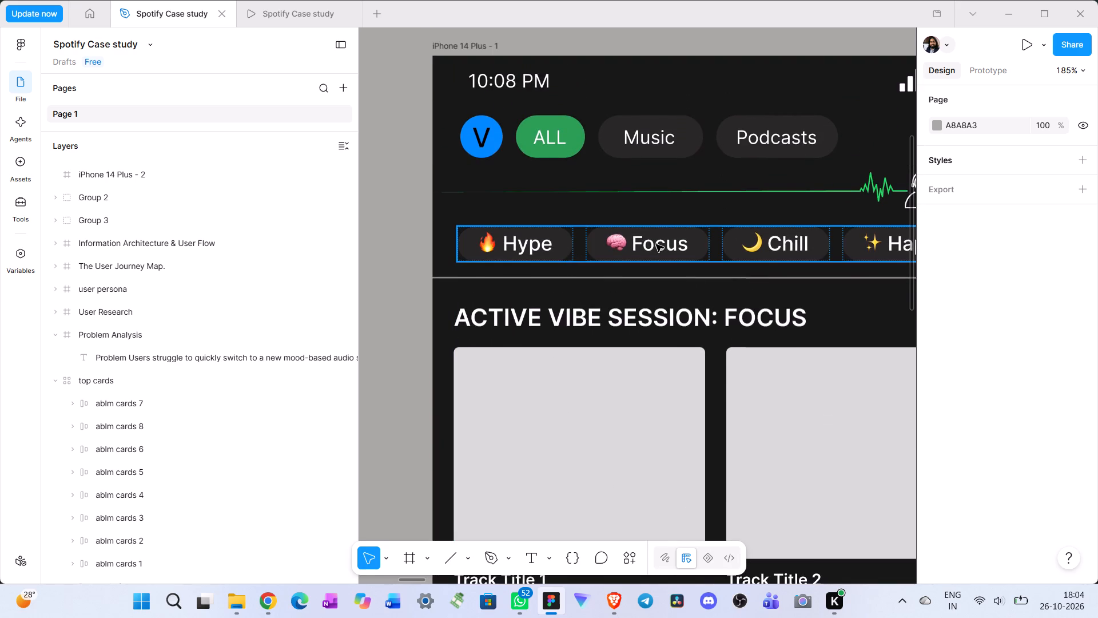
click(656, 244)
double_click(656, 244)
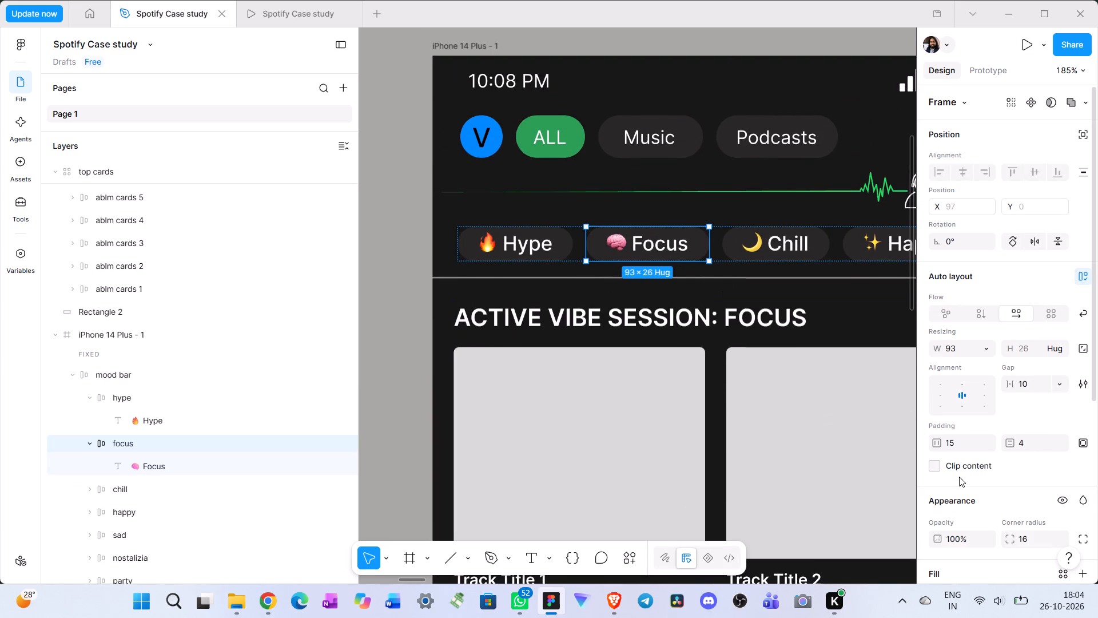
scroll(953, 500, down, 2)
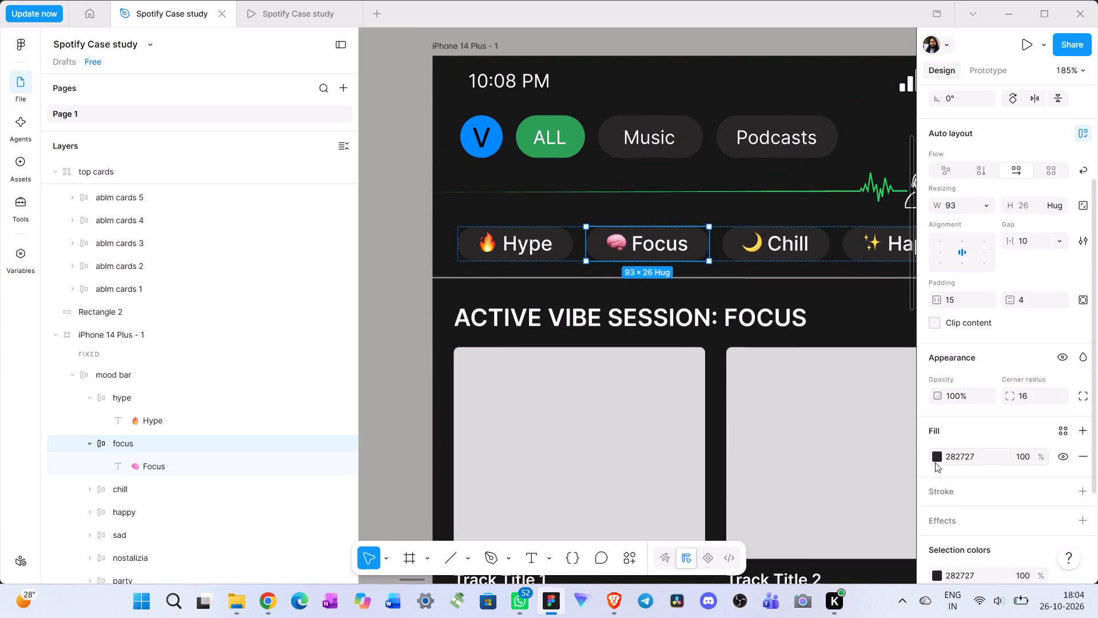
scroll(935, 462, down, 2)
click(937, 447)
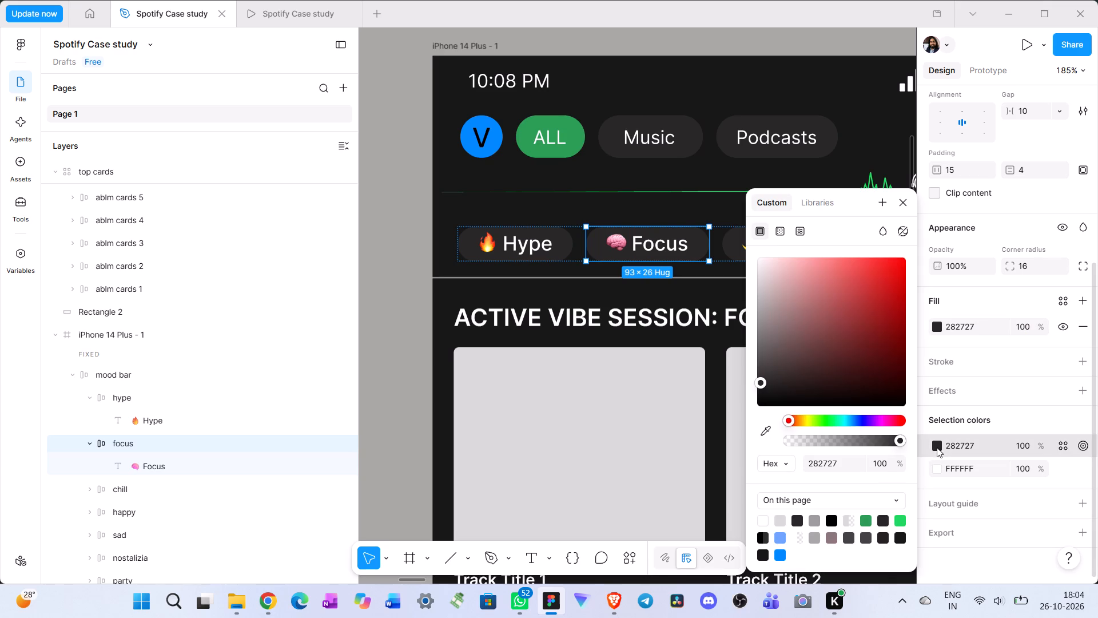
click(770, 433)
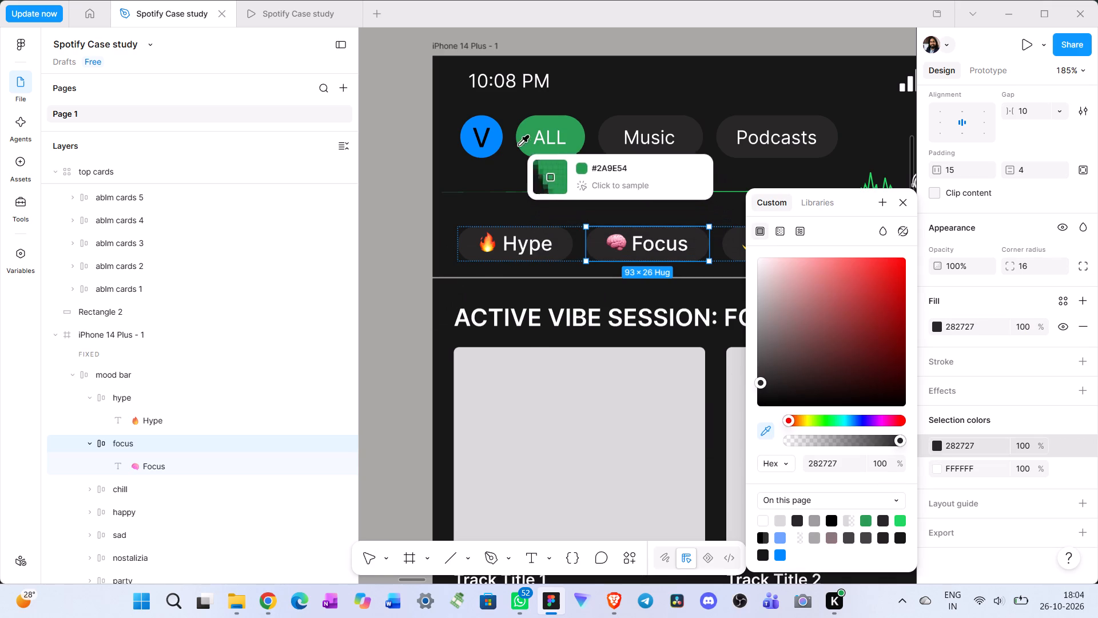
click(495, 145)
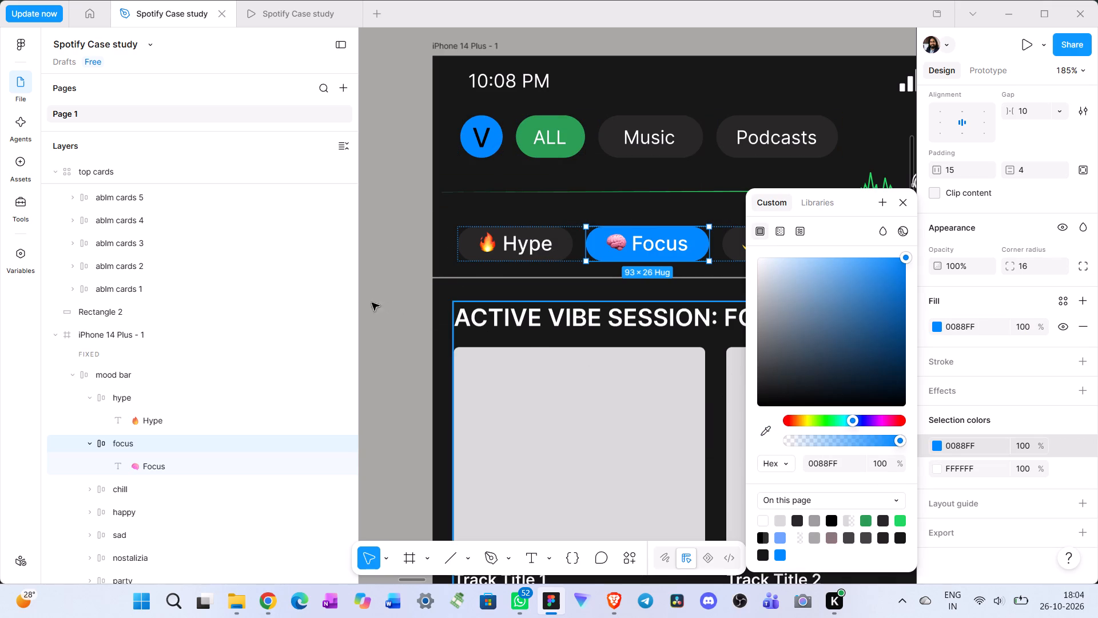
click(387, 297)
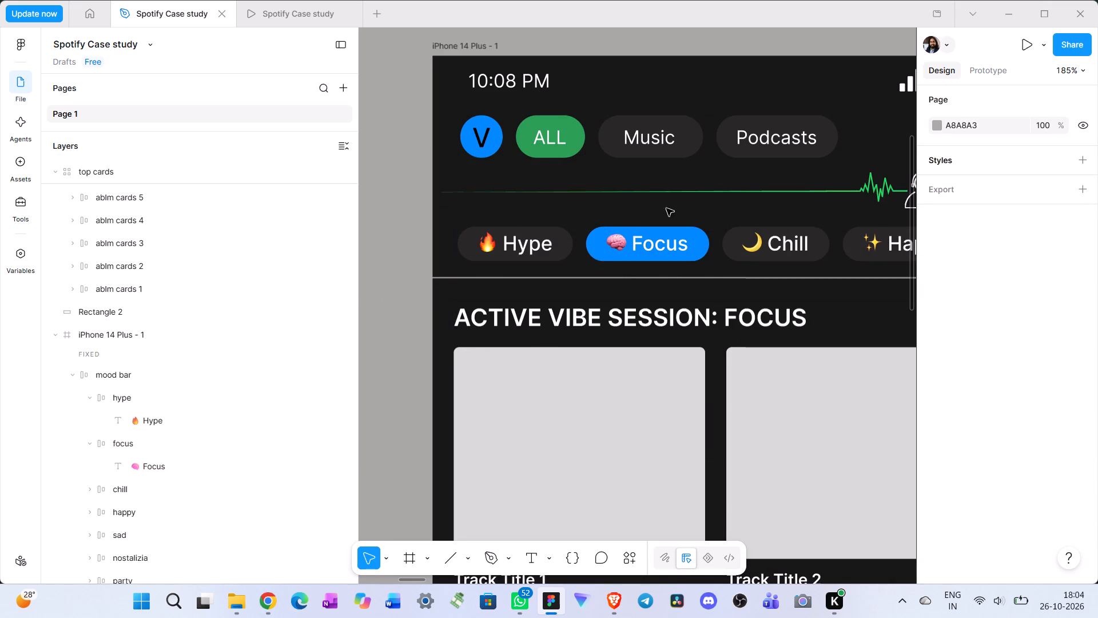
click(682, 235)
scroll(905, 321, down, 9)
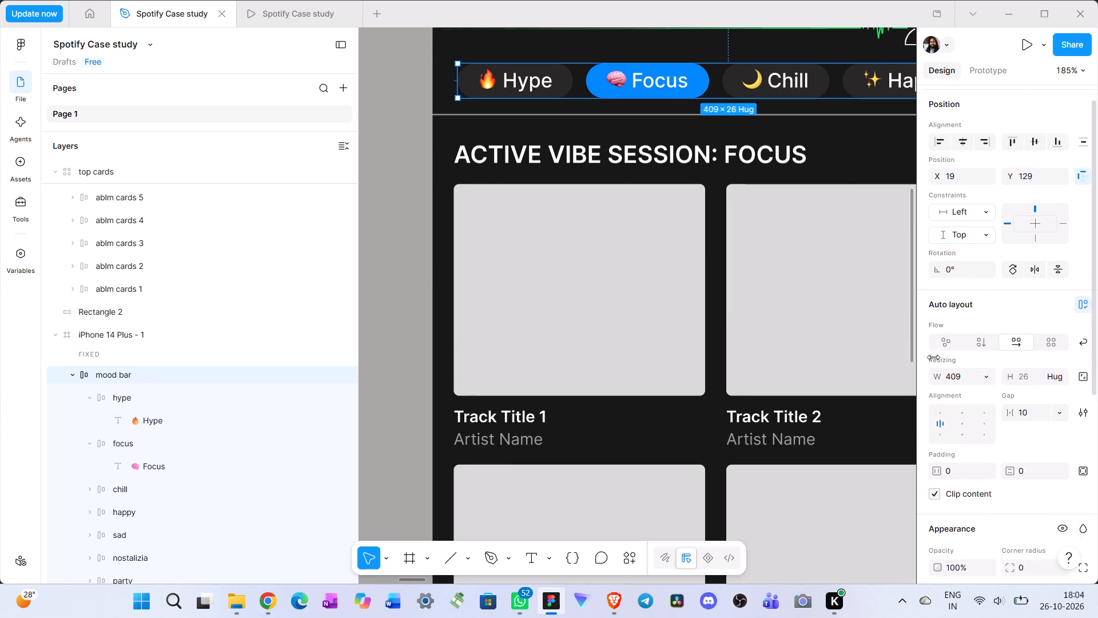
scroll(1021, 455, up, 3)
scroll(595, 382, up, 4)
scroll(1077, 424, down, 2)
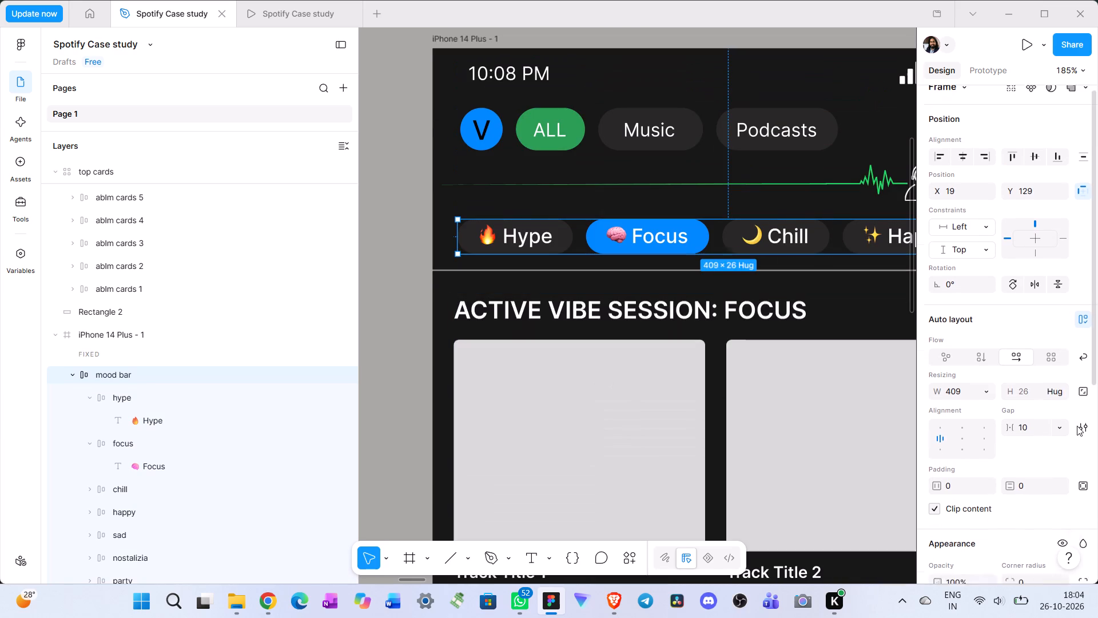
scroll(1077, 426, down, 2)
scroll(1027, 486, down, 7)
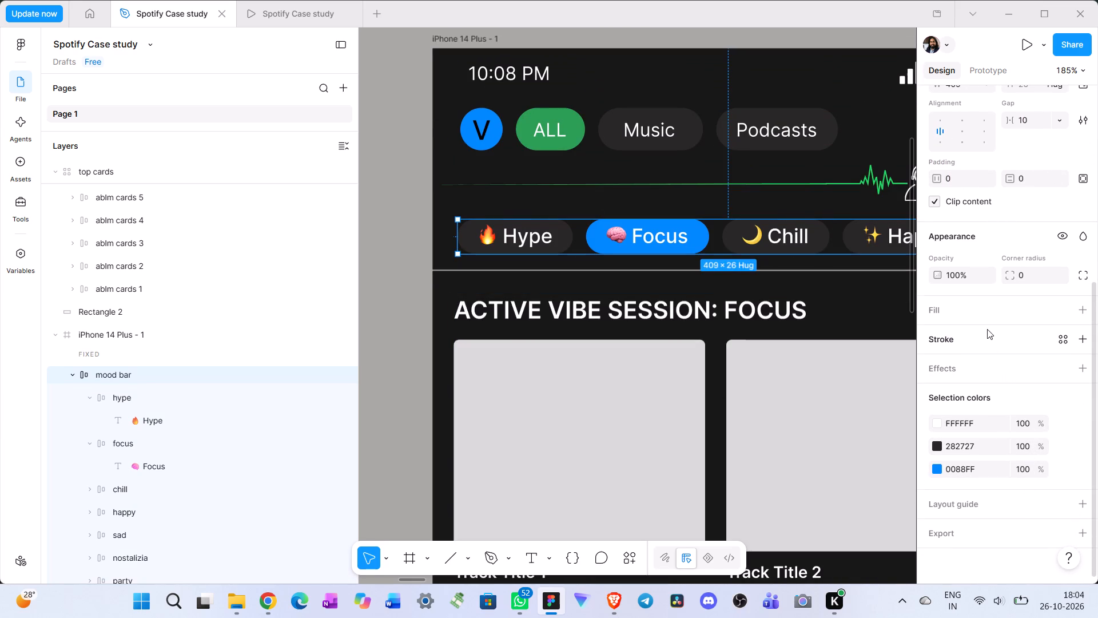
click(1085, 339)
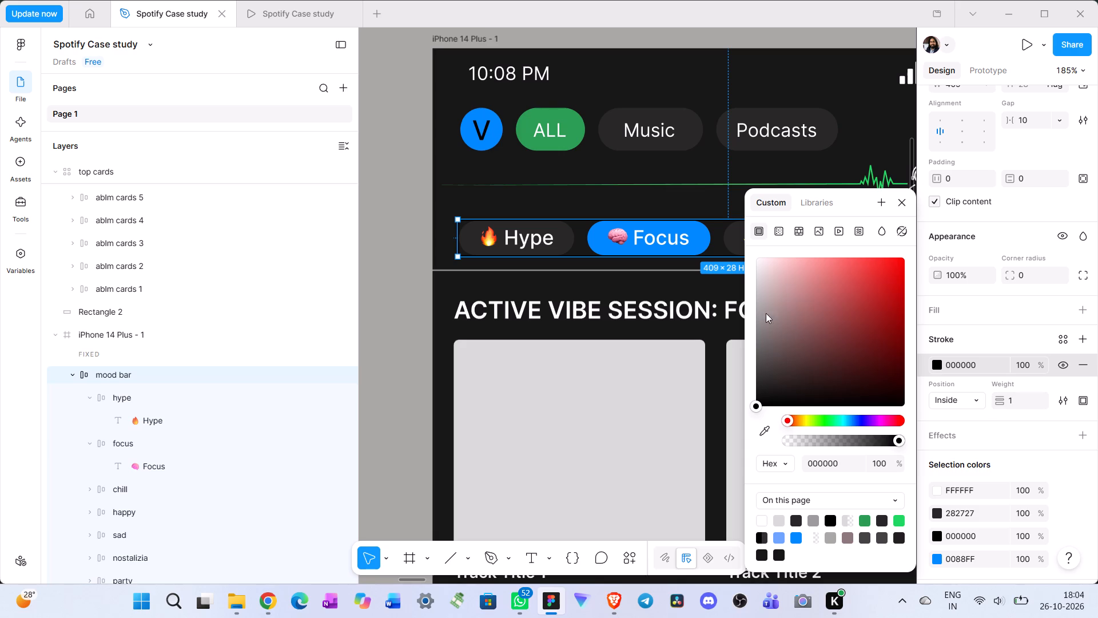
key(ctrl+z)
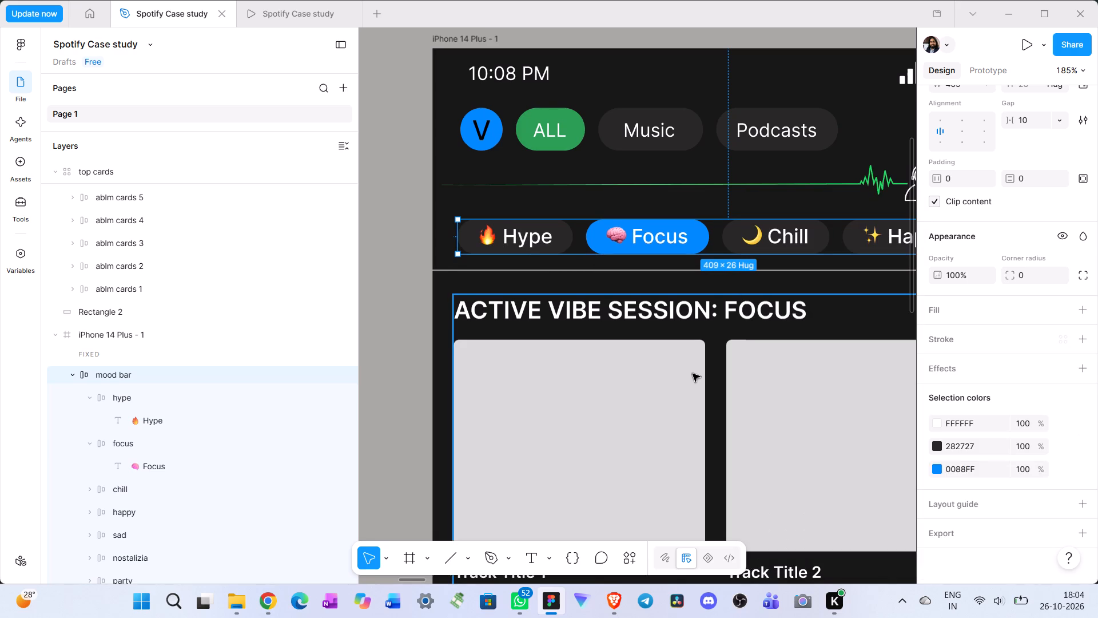
Add an outside stroke of weight 2 to the Focus pill, coloured D9D9D9 as sampled from the Track Title 1 cover placeholder.
click(693, 247)
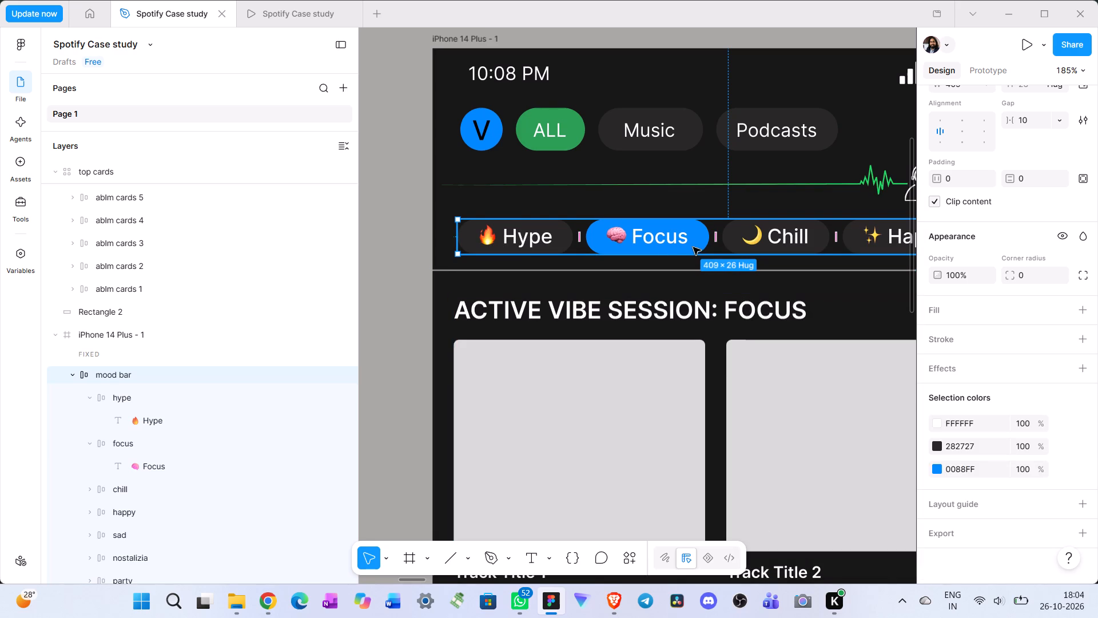
double_click(694, 247)
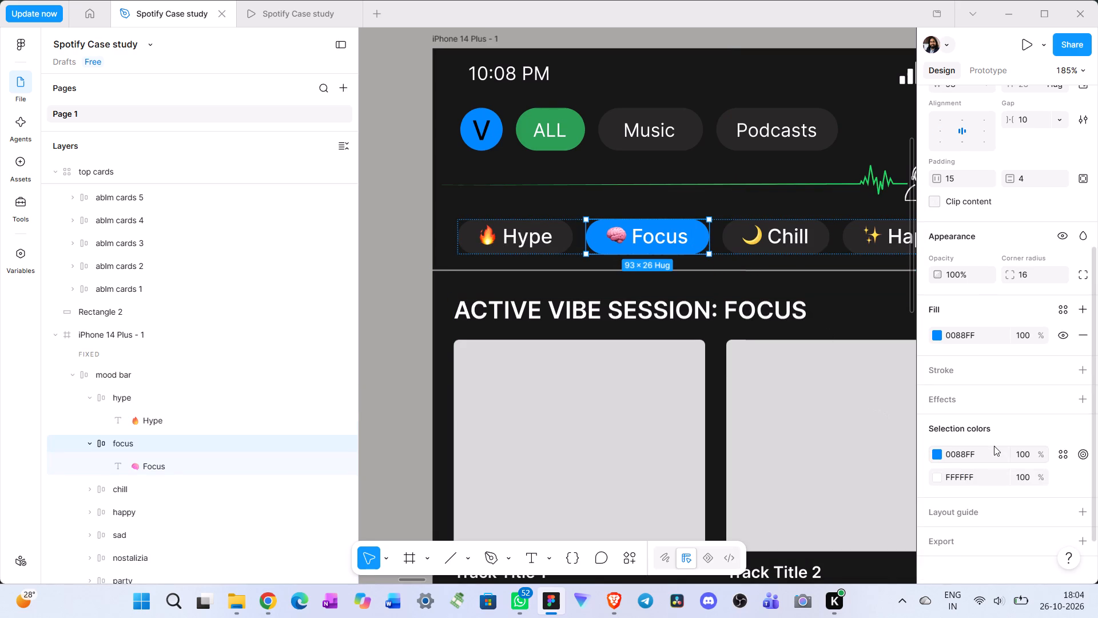
scroll(1002, 469, down, 1)
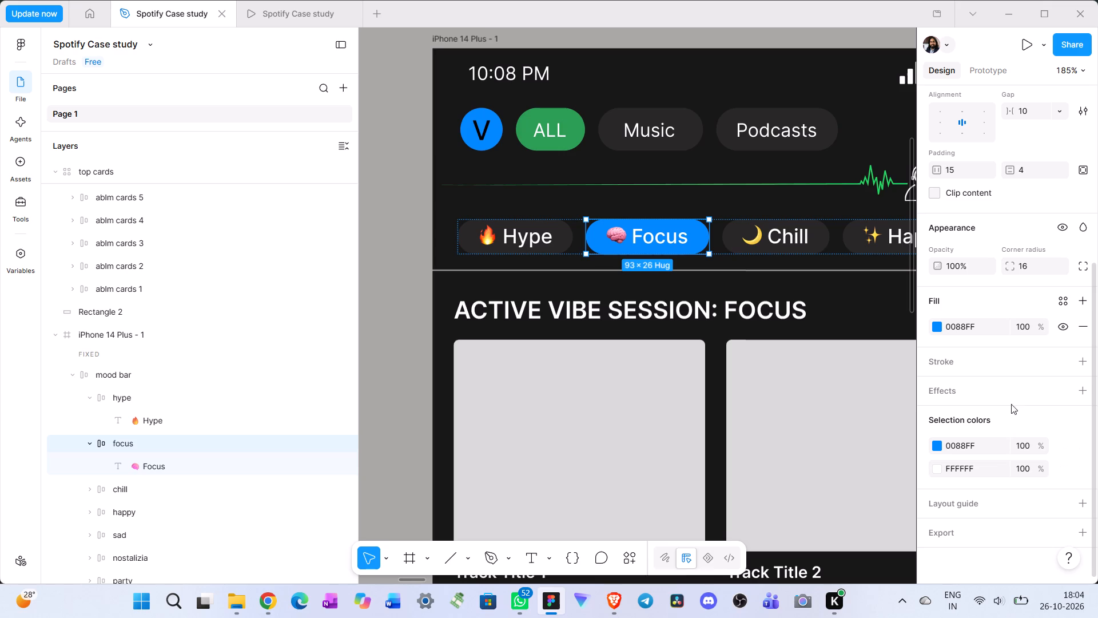
click(1084, 361)
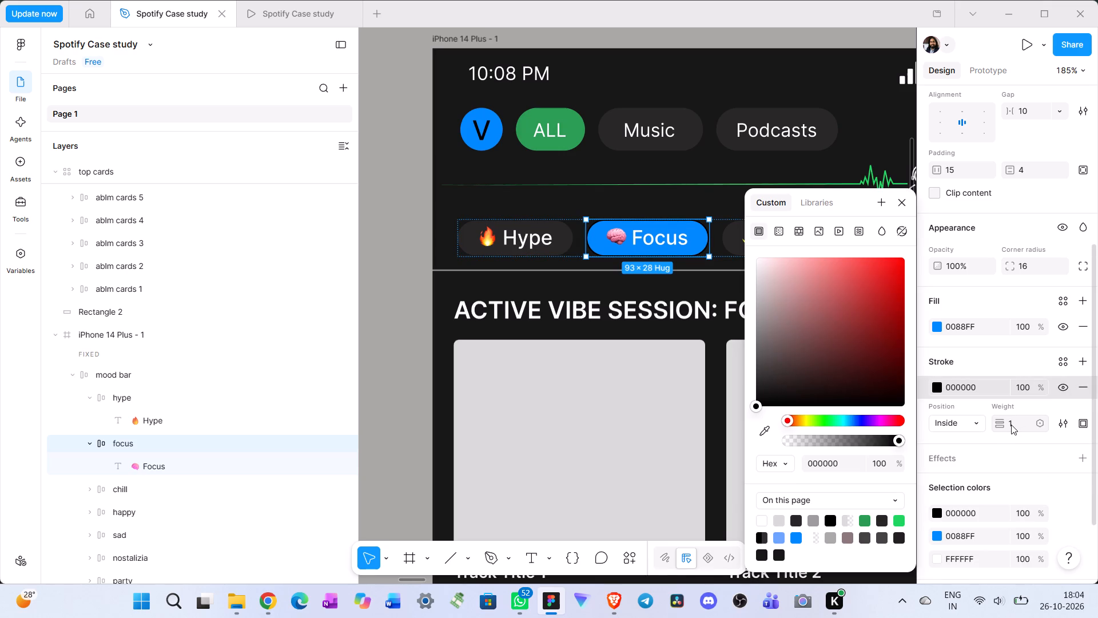
click(1011, 425)
key(2)
key(Return)
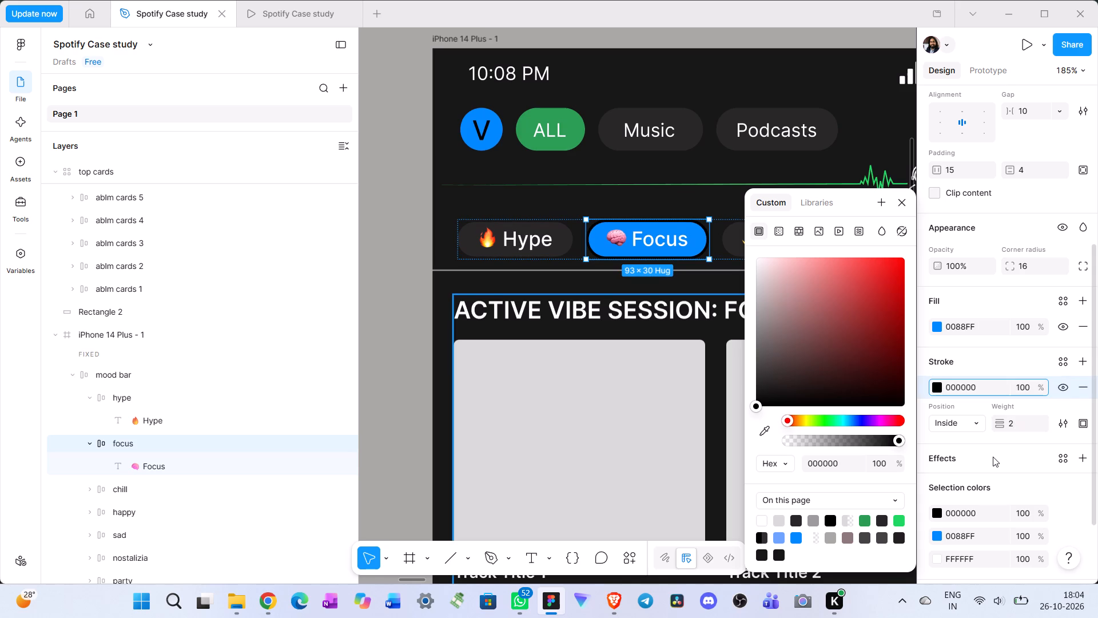
click(974, 423)
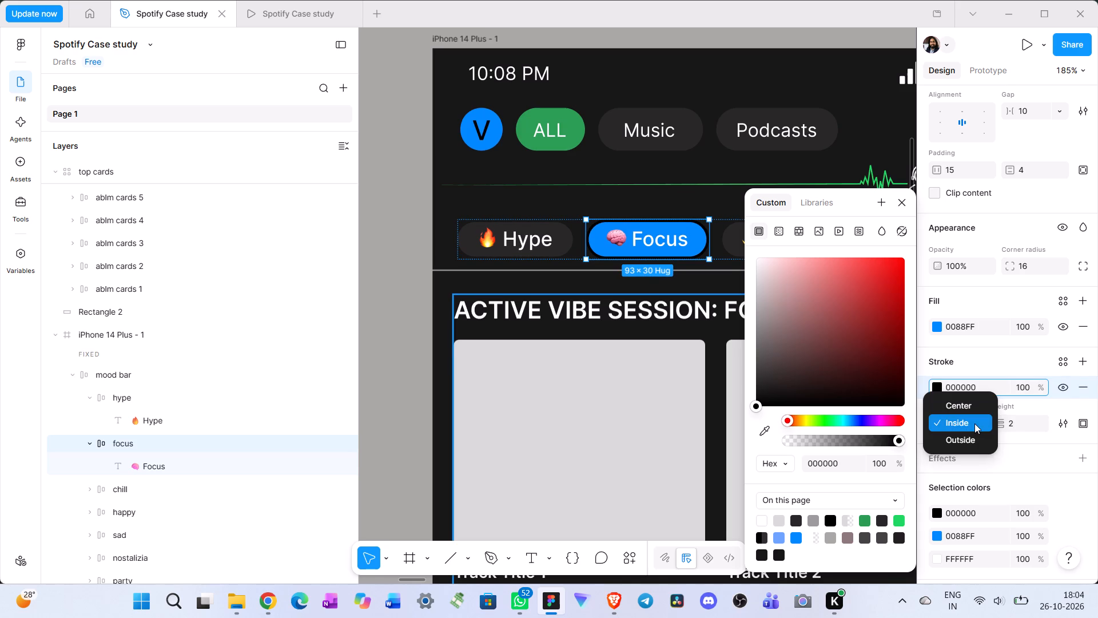
click(973, 441)
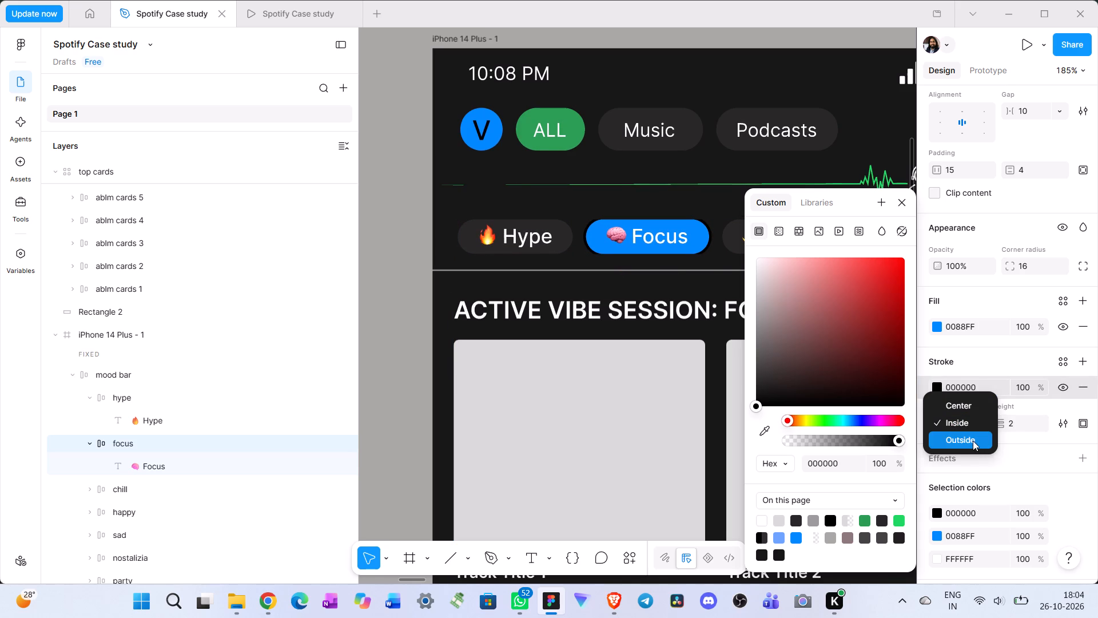
click(976, 419)
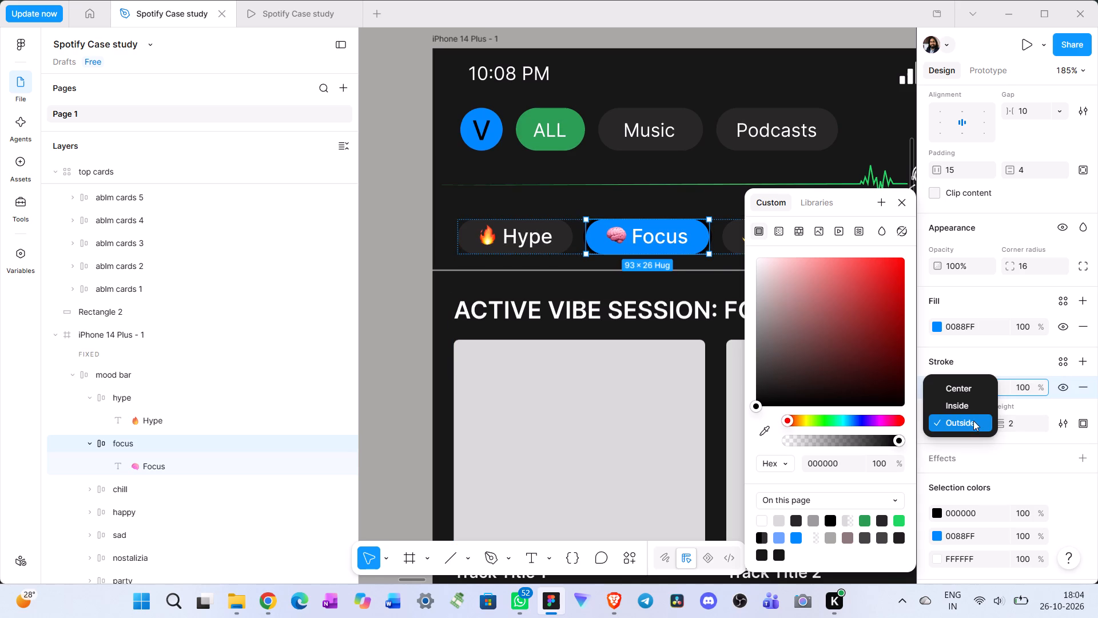
click(973, 421)
click(934, 389)
click(934, 385)
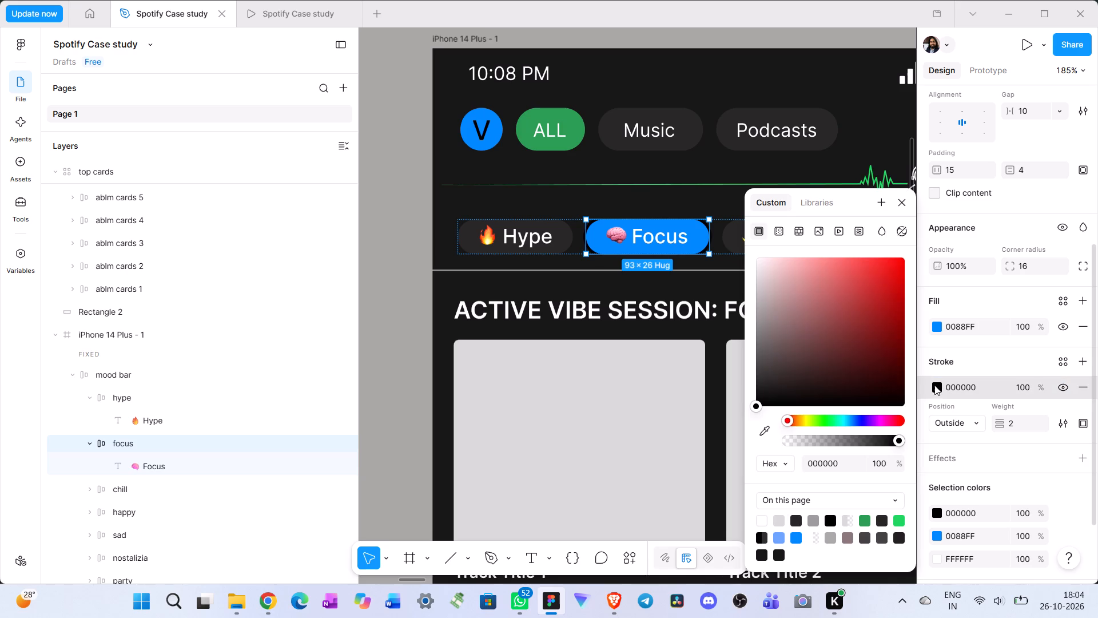
click(763, 433)
click(671, 386)
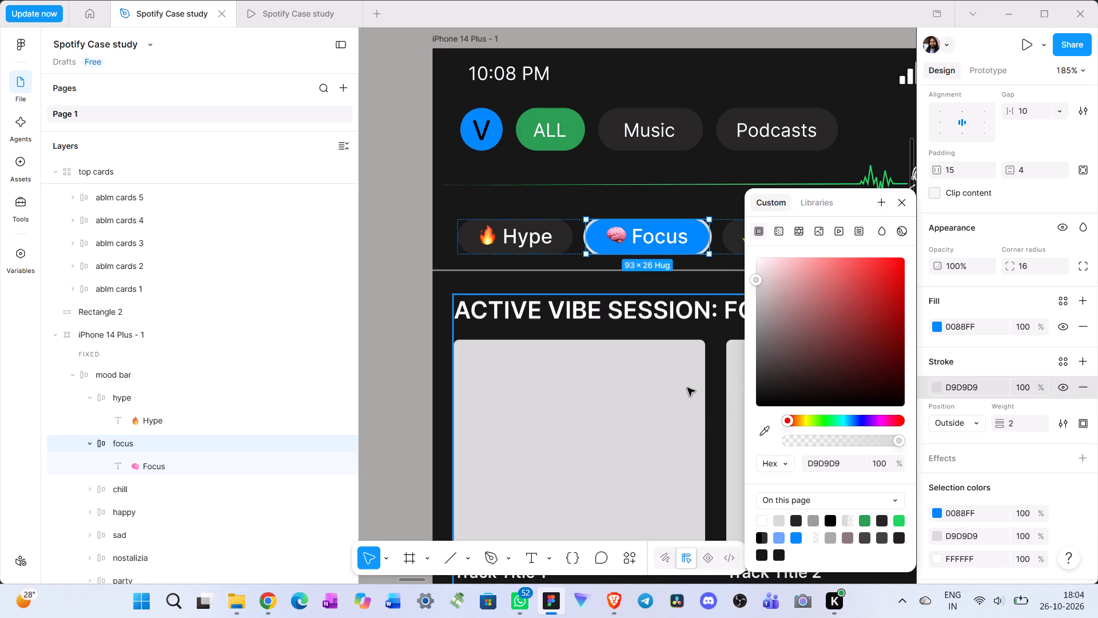
Set the Focus pill's stroke weight to 1.
click(1011, 422)
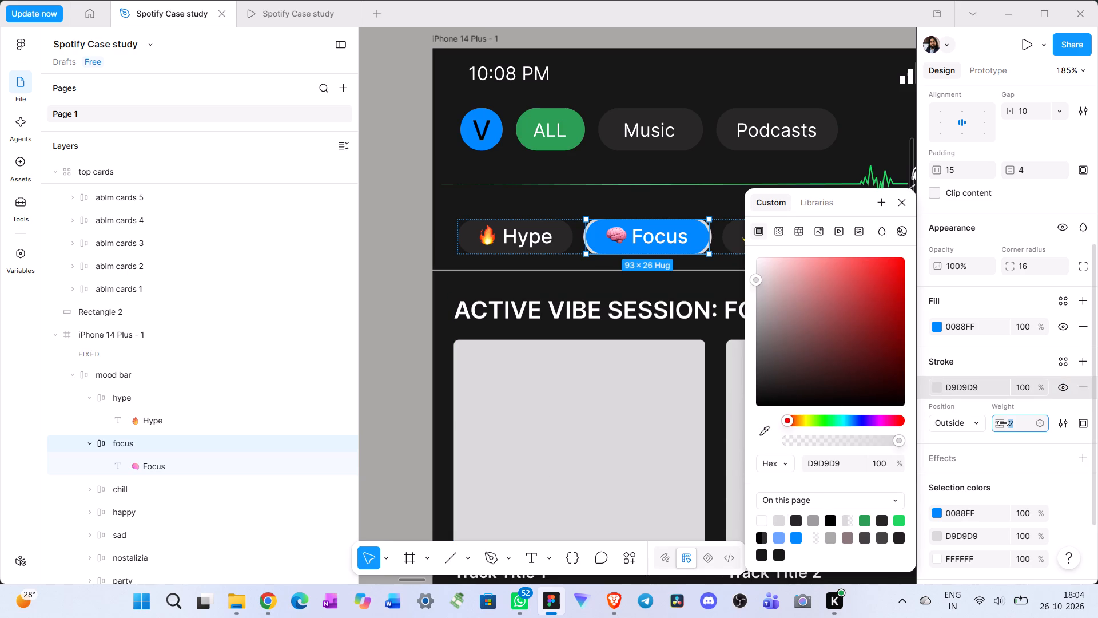
key(1)
key(Return)
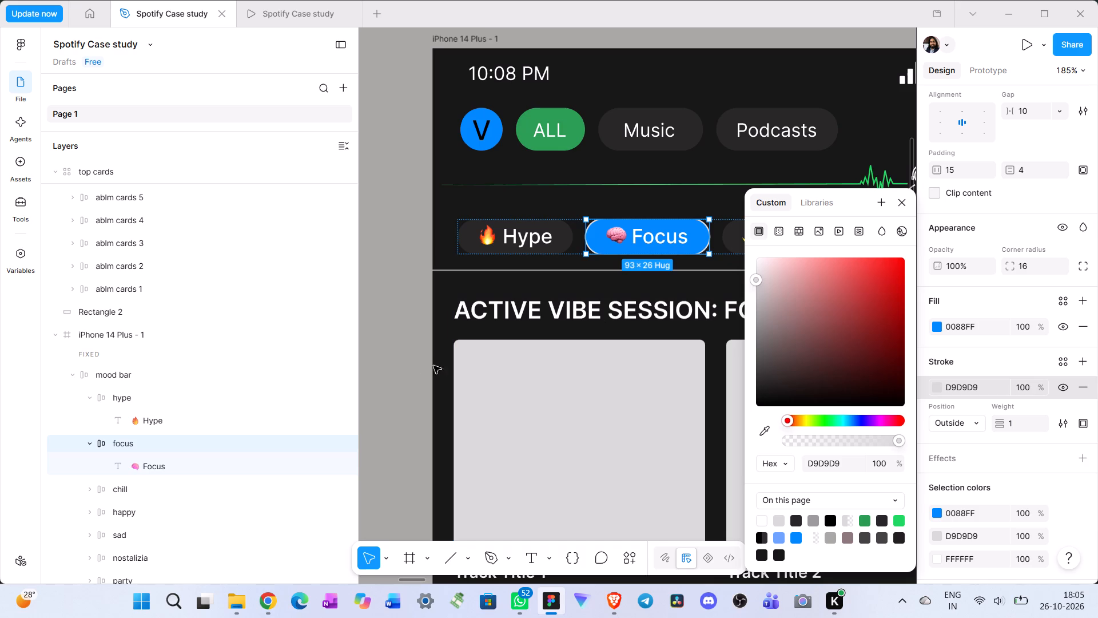
click(396, 377)
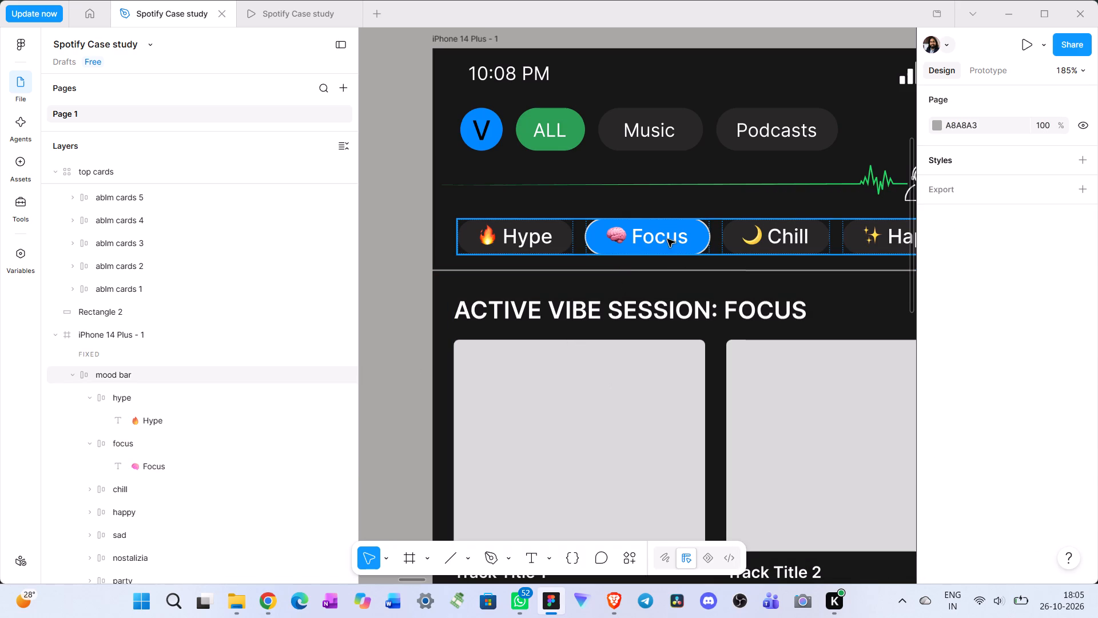
Set the vertical padding of the mood bar frame to 5.
click(684, 241)
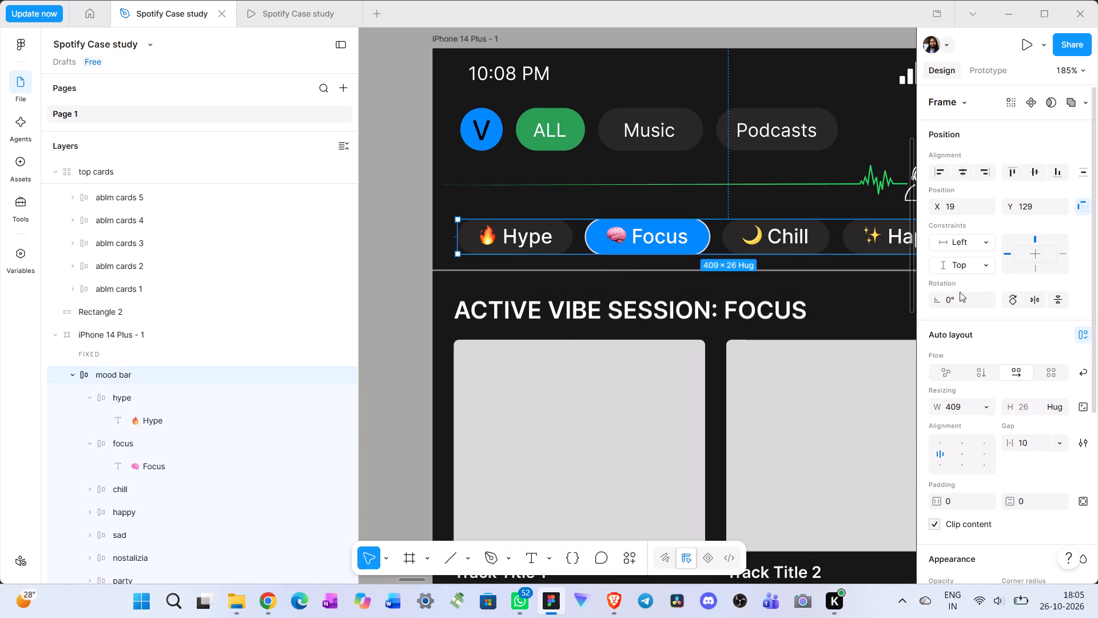
scroll(998, 454, down, 2)
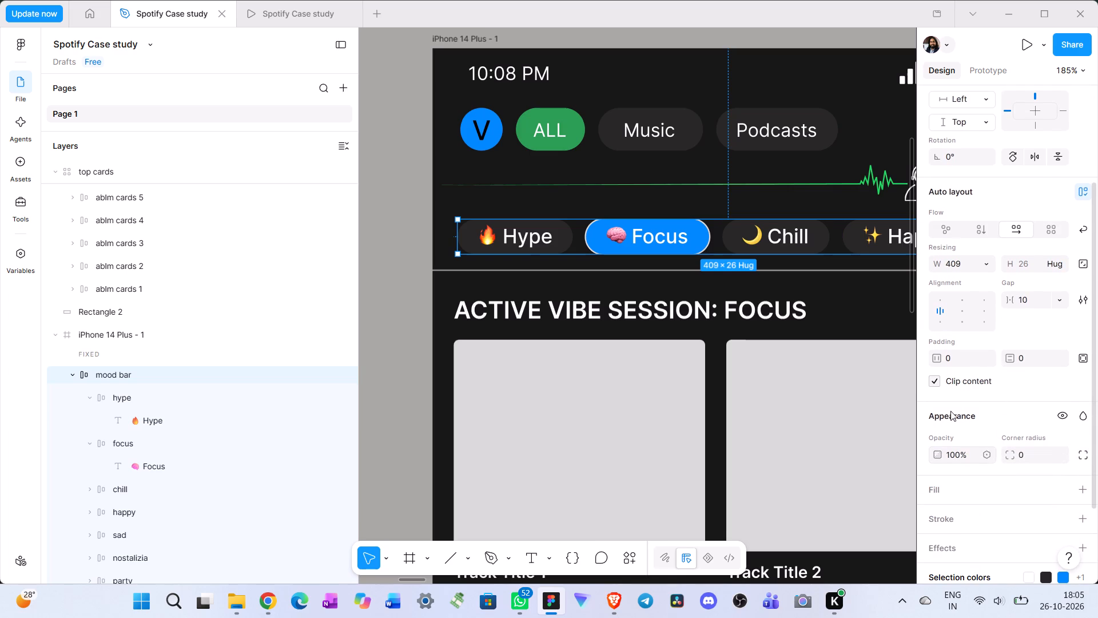
drag(936, 362, 554, 304)
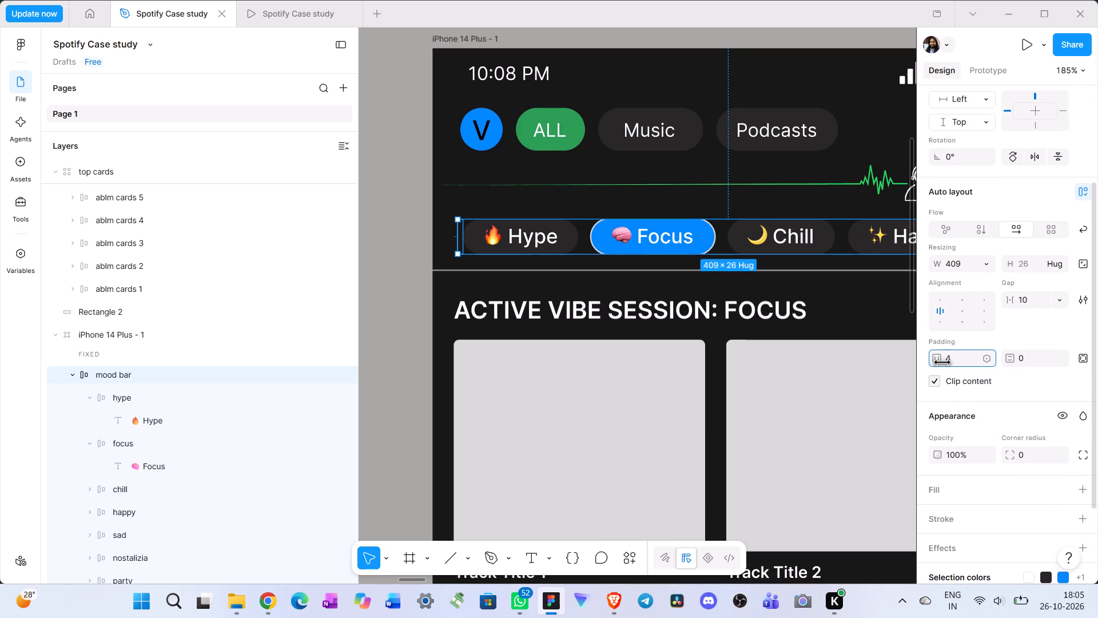
drag(554, 304, 552, 304)
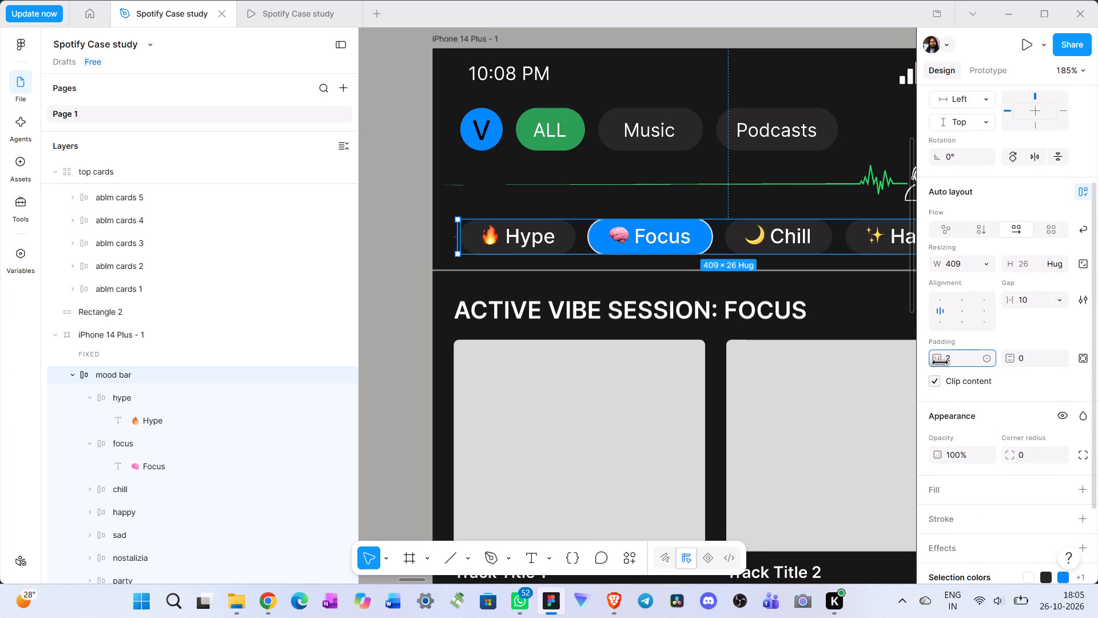
drag(552, 304, 550, 304)
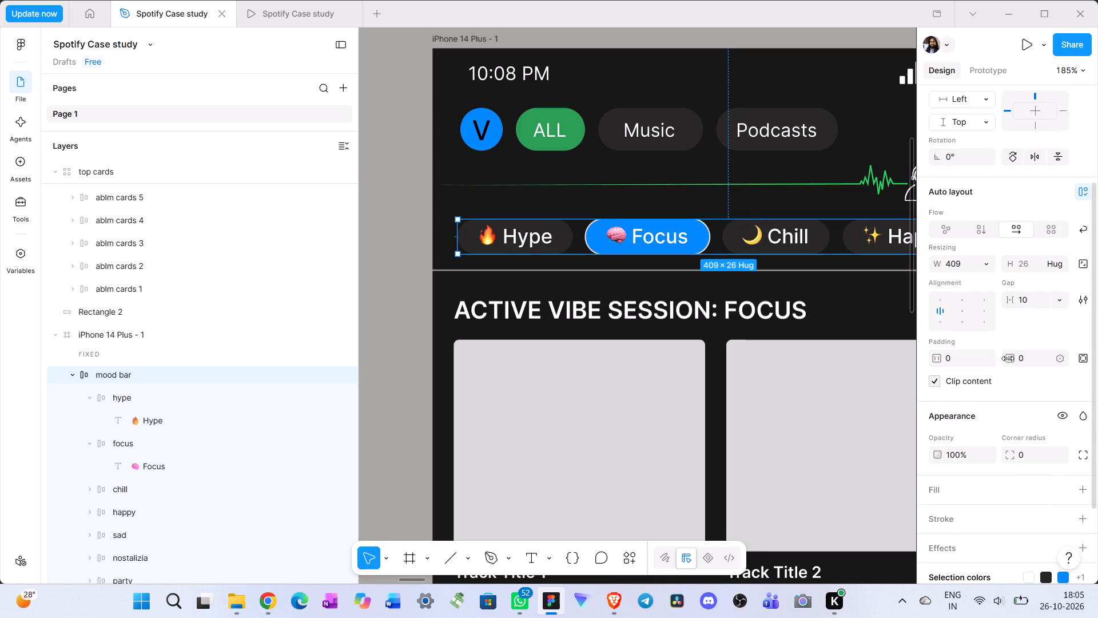
drag(1008, 358, 556, 304)
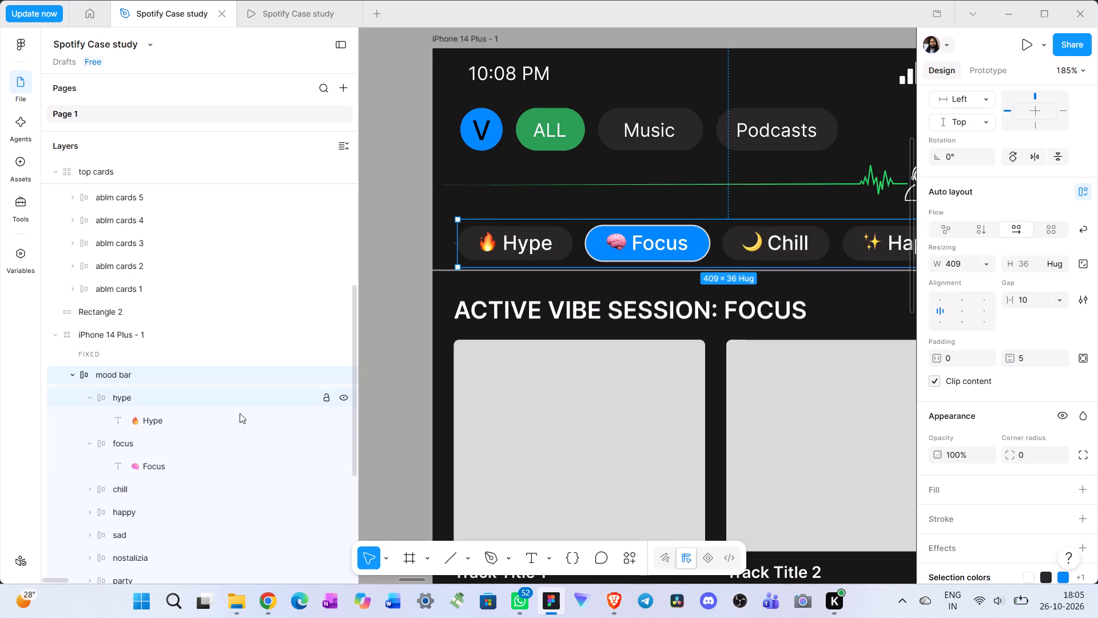
click(405, 383)
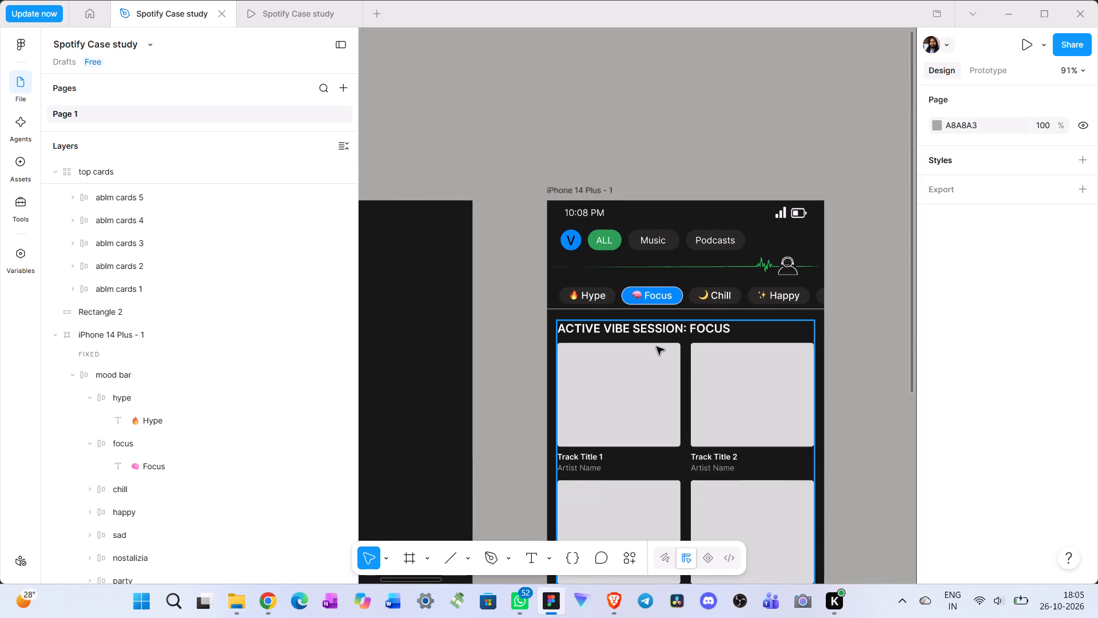
Recolour the Home icon's vector in the iPhone 14 Plus - 1 bottom navigation to 1ED760, sampled from the green pulse line under the filter pills.
scroll(657, 347, down, 1)
scroll(657, 347, left, 1)
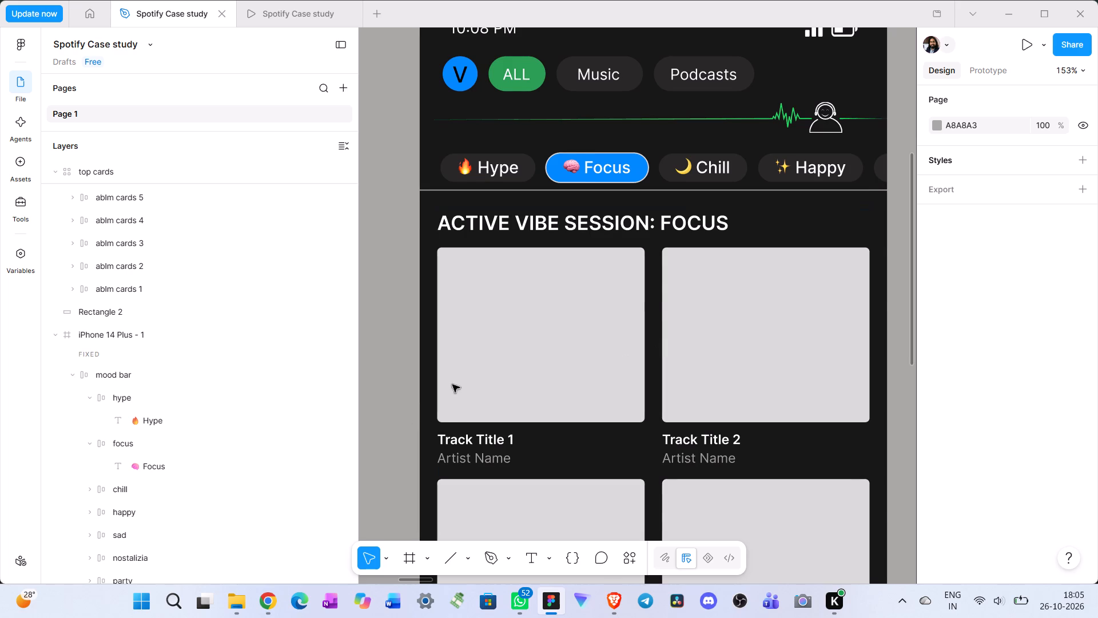
scroll(518, 418, down, 13)
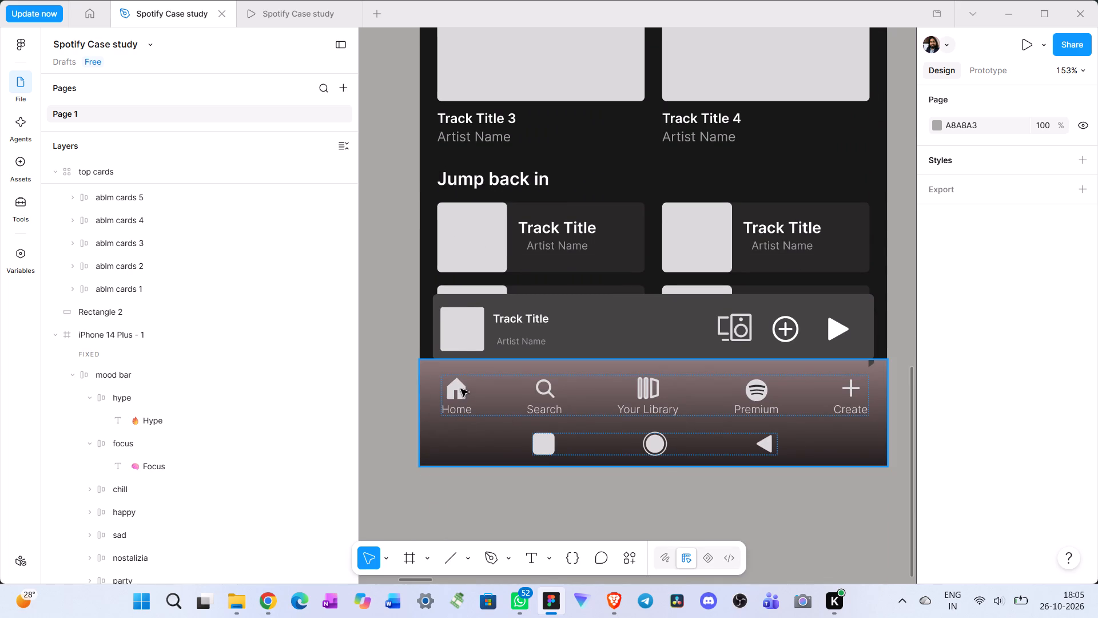
double_click(461, 389)
double_click(461, 389)
double_click(461, 389)
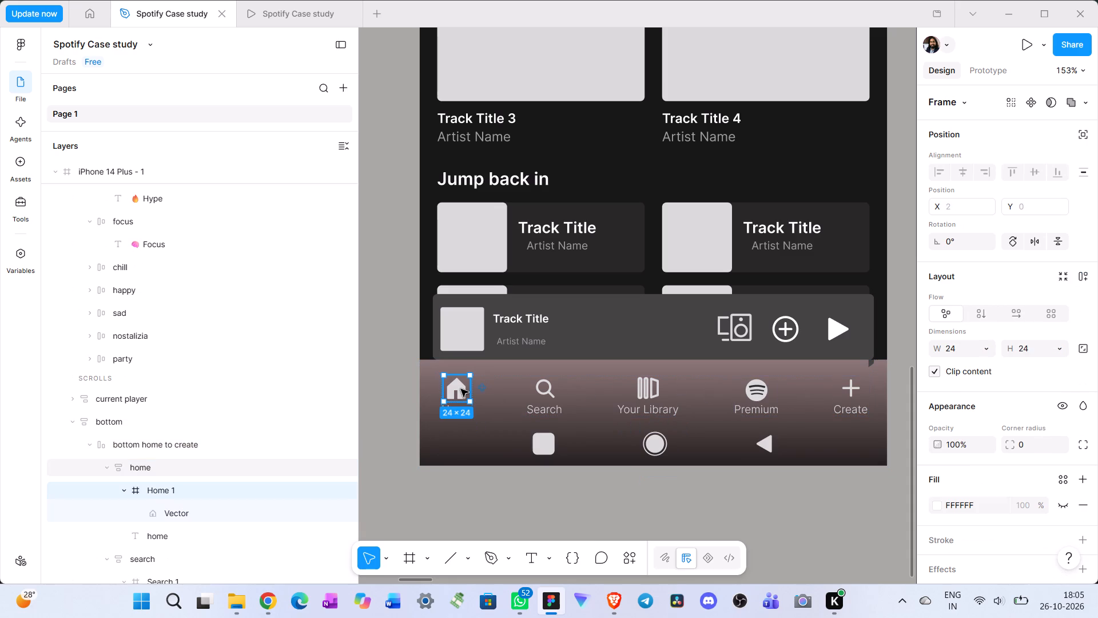
double_click(461, 389)
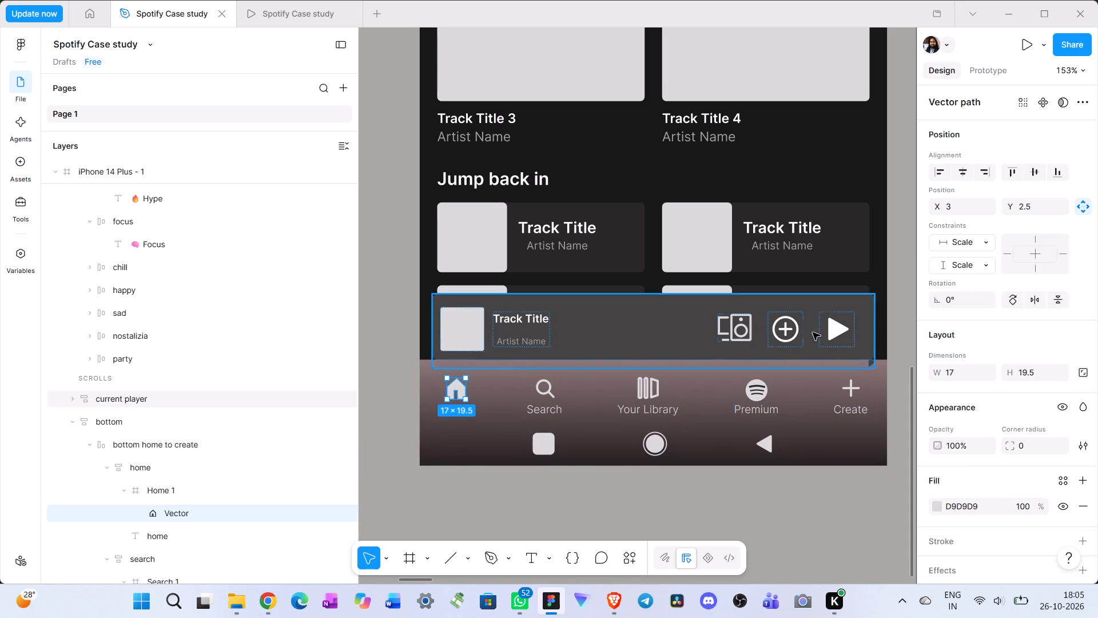
click(937, 503)
click(763, 428)
scroll(611, 399, up, 3)
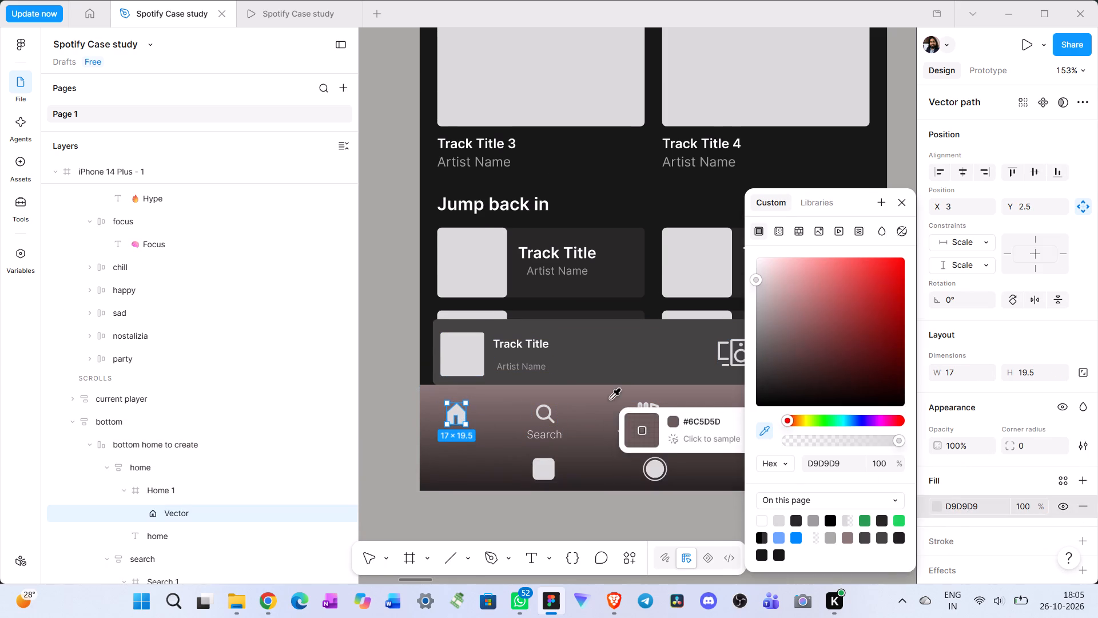
scroll(611, 398, up, 17)
scroll(612, 394, up, 5)
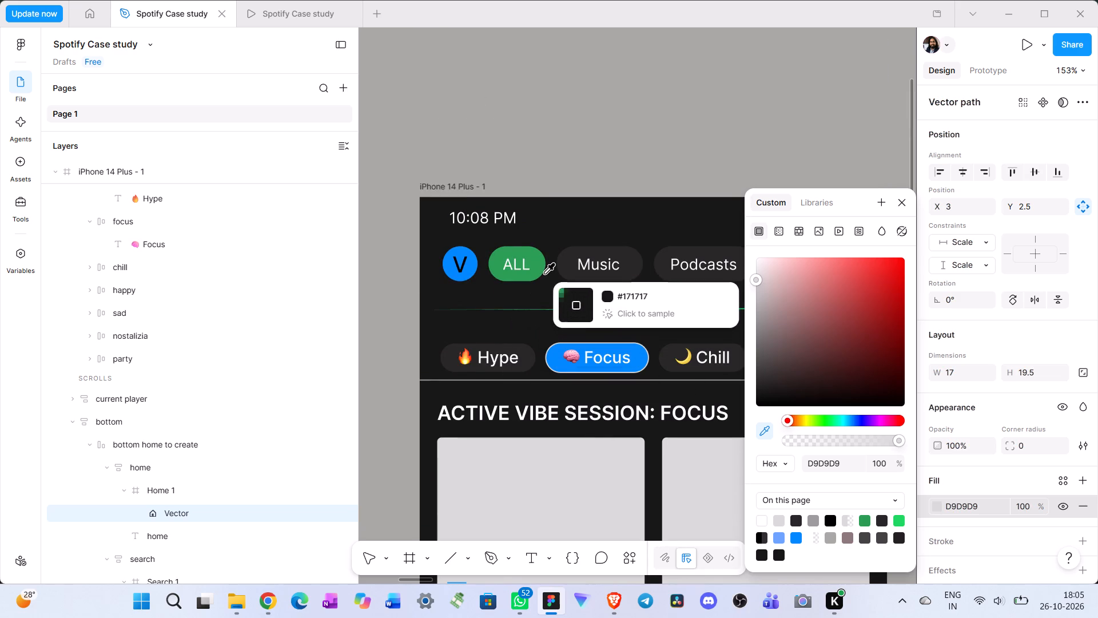
scroll(658, 351, down, 3)
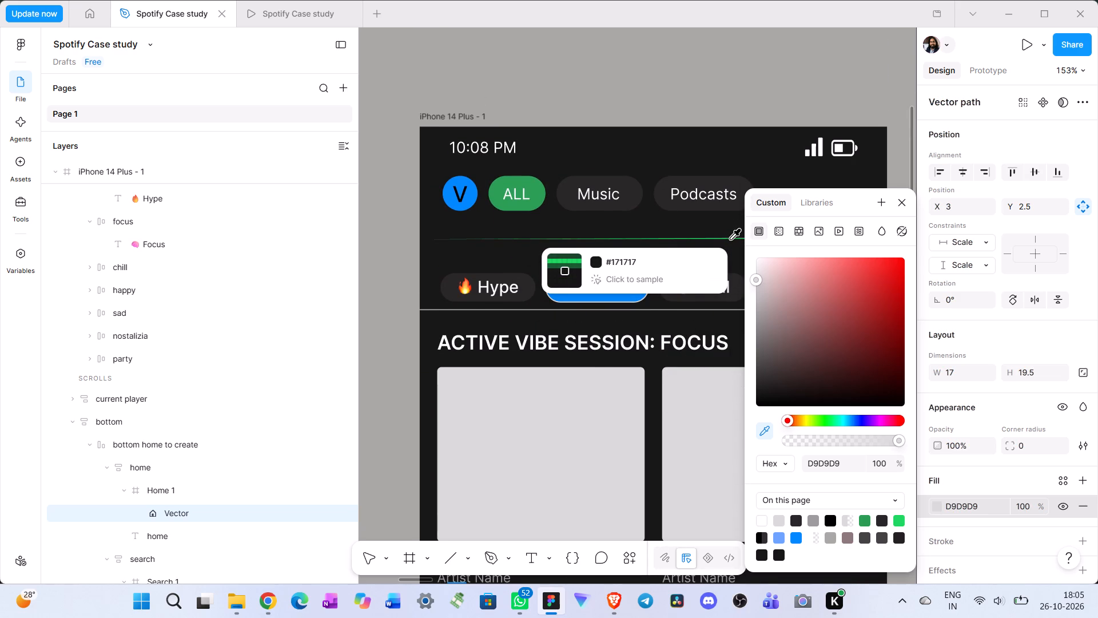
click(731, 238)
scroll(665, 346, down, 16)
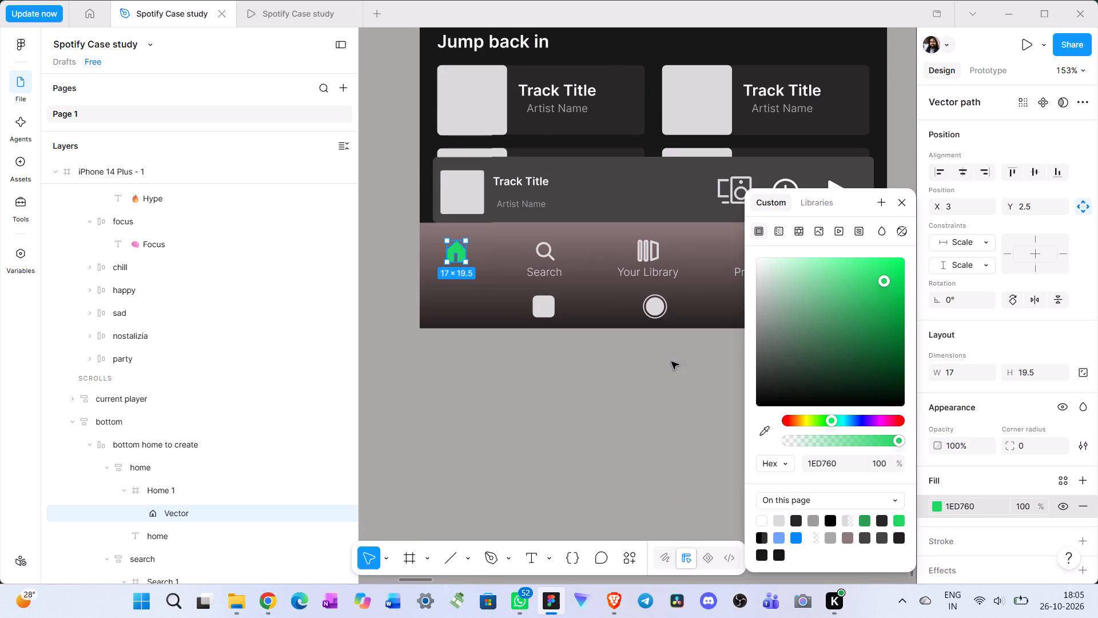
click(466, 397)
scroll(815, 415, up, 1)
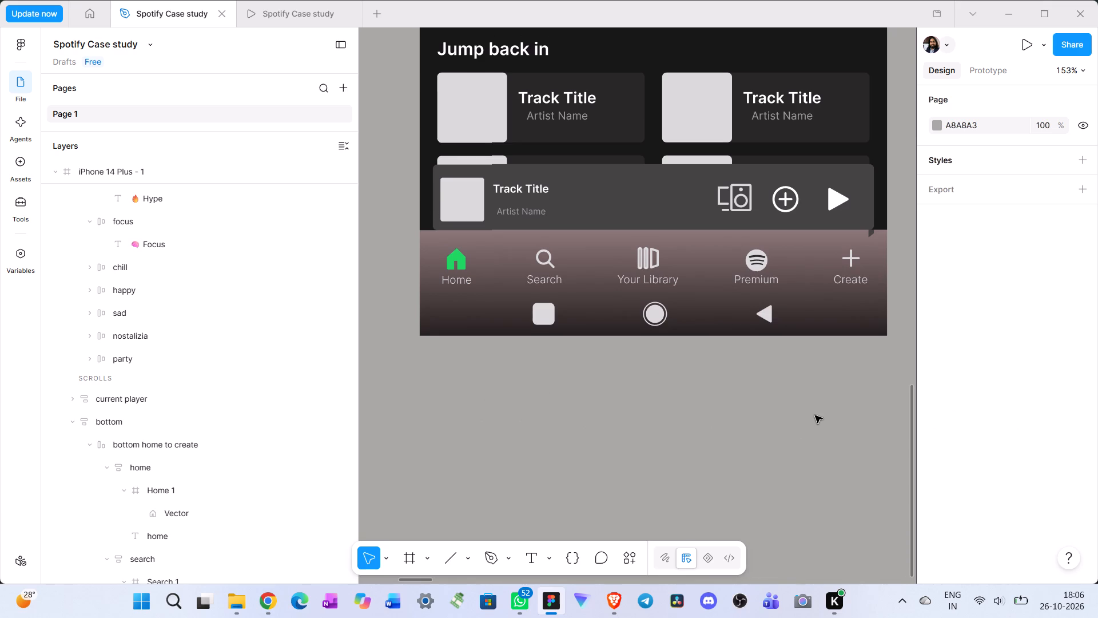
Recolour the Home label in the bottom navigation to 1ED760, sampled from the green Home icon above it.
scroll(818, 421, up, 1)
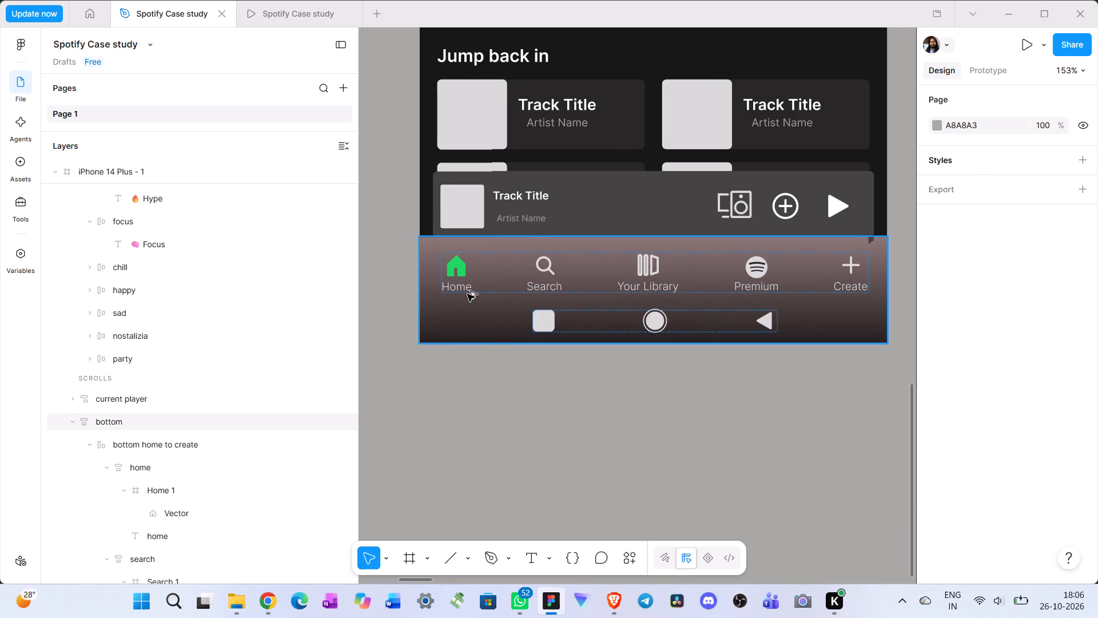
key(alt+Tab)
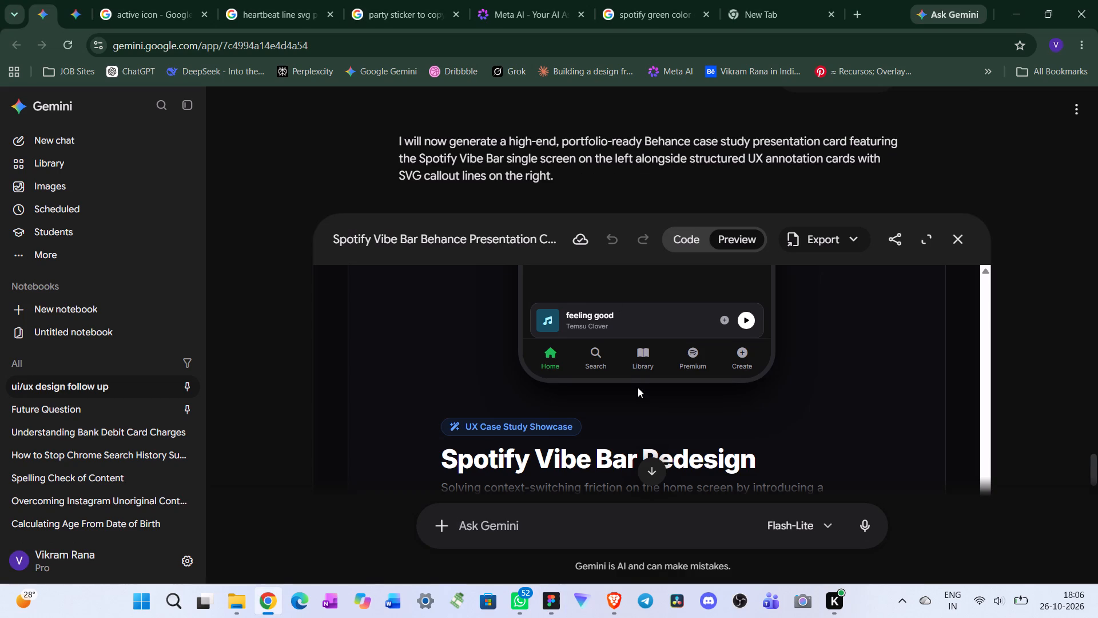
key(alt+Tab)
ctrl+scroll(423, 342, up, 4)
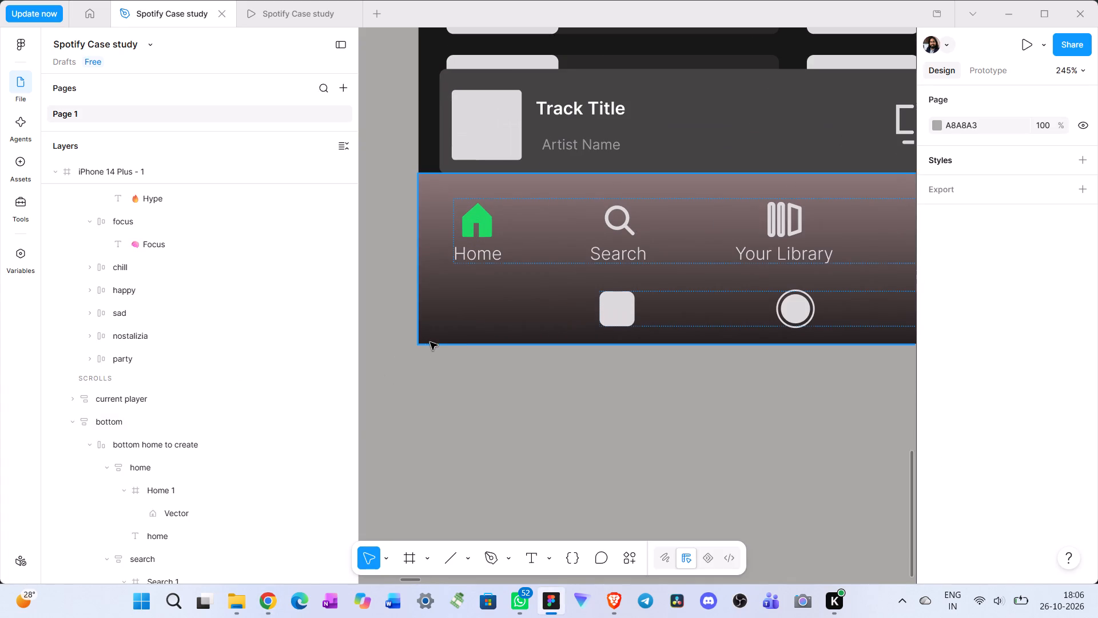
click(489, 260)
double_click(489, 260)
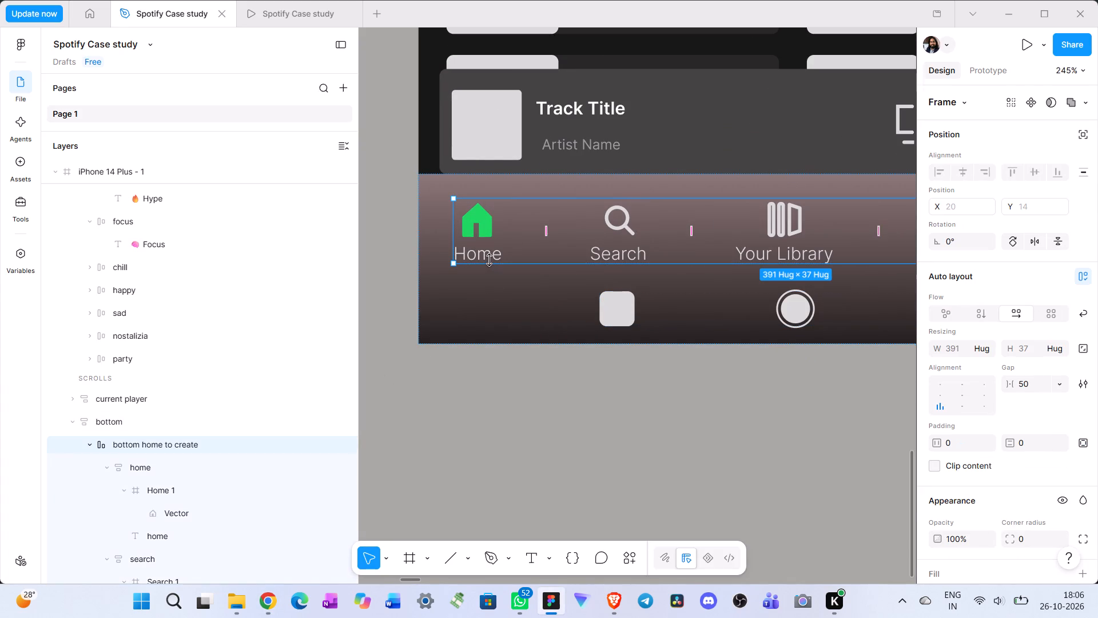
double_click(488, 256)
double_click(488, 260)
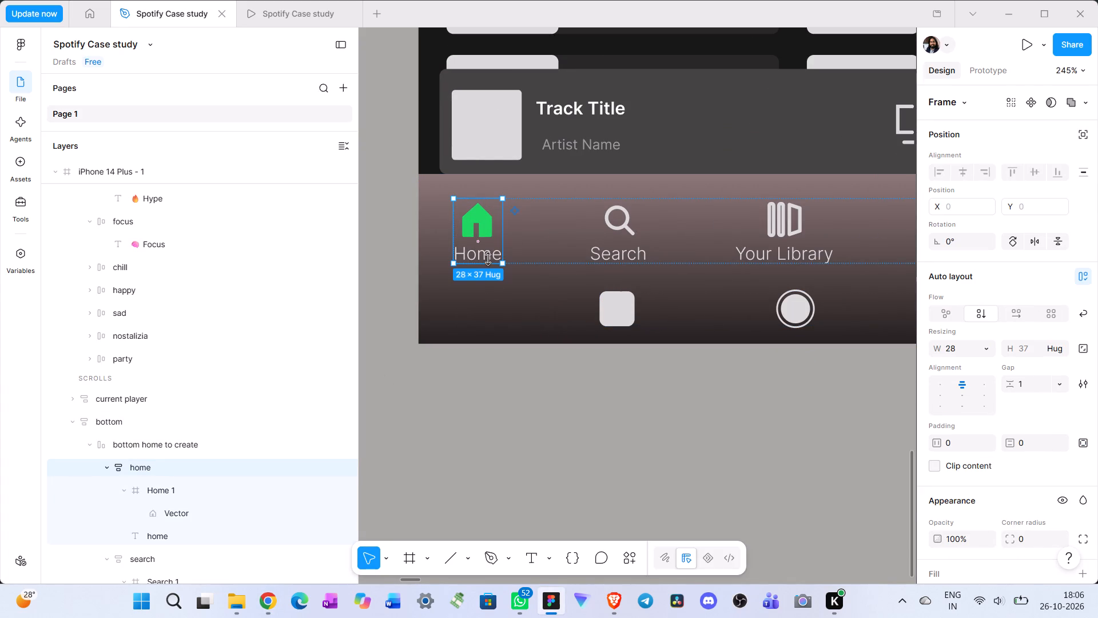
double_click(489, 256)
scroll(953, 527, down, 4)
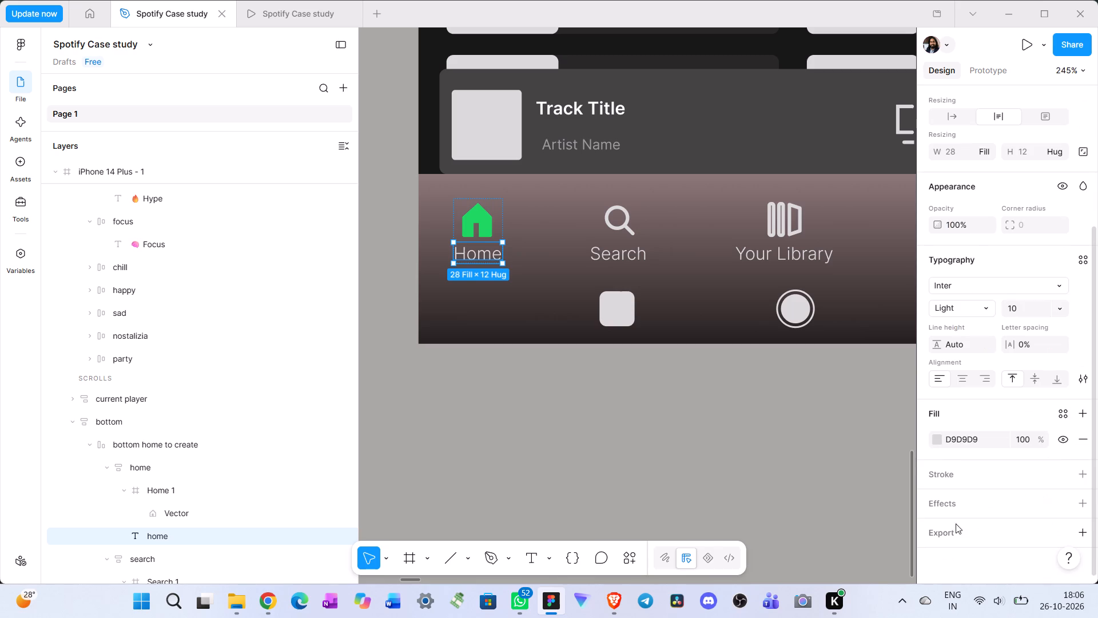
click(934, 438)
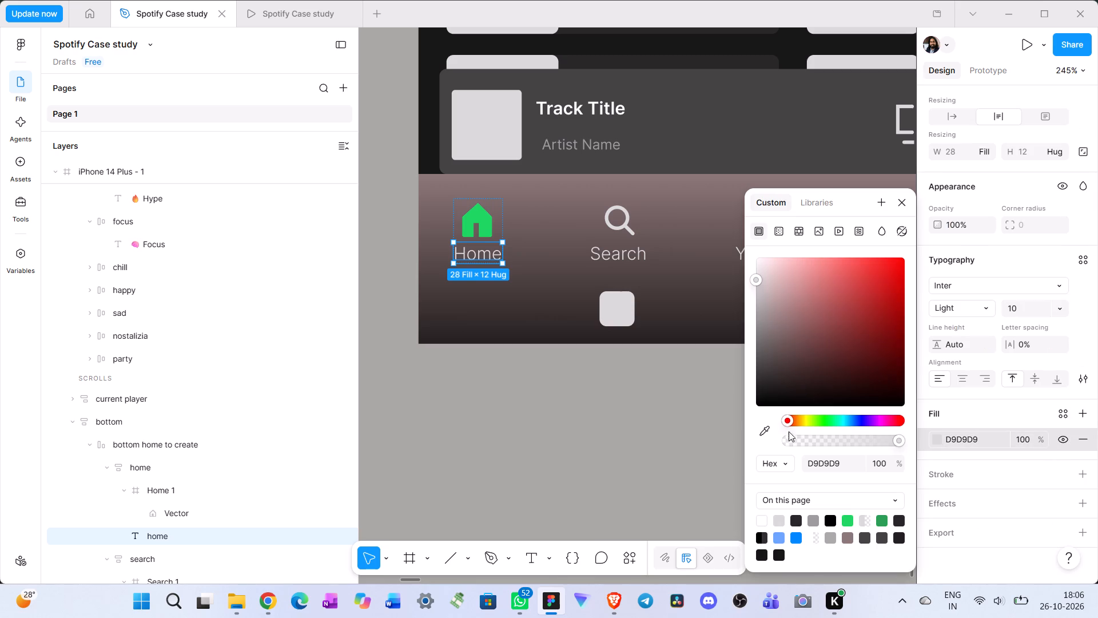
click(762, 429)
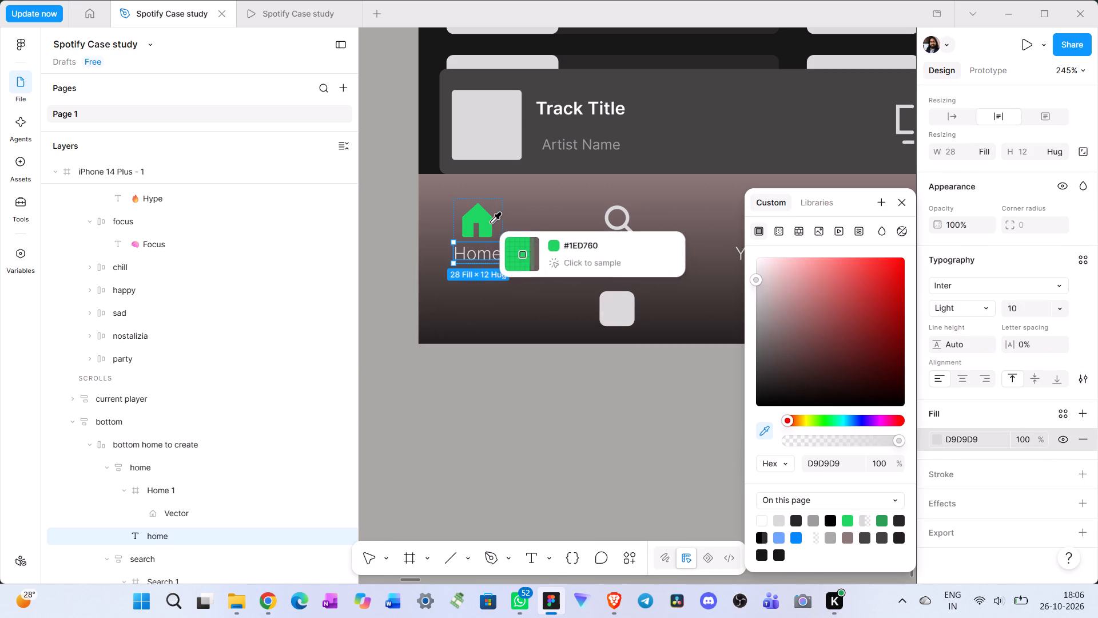
click(484, 219)
click(529, 423)
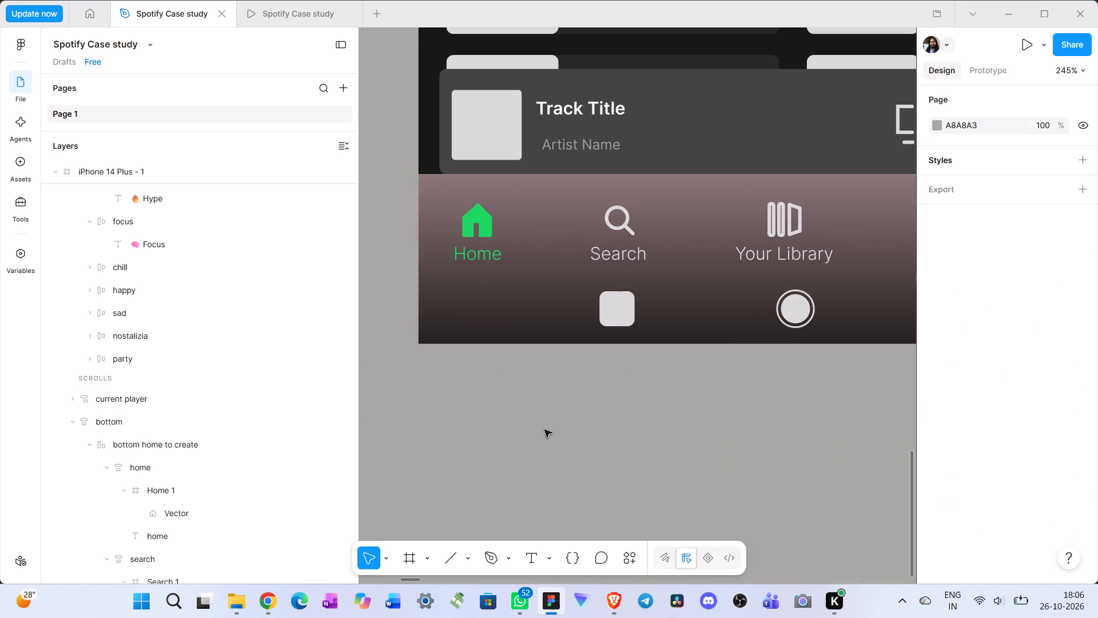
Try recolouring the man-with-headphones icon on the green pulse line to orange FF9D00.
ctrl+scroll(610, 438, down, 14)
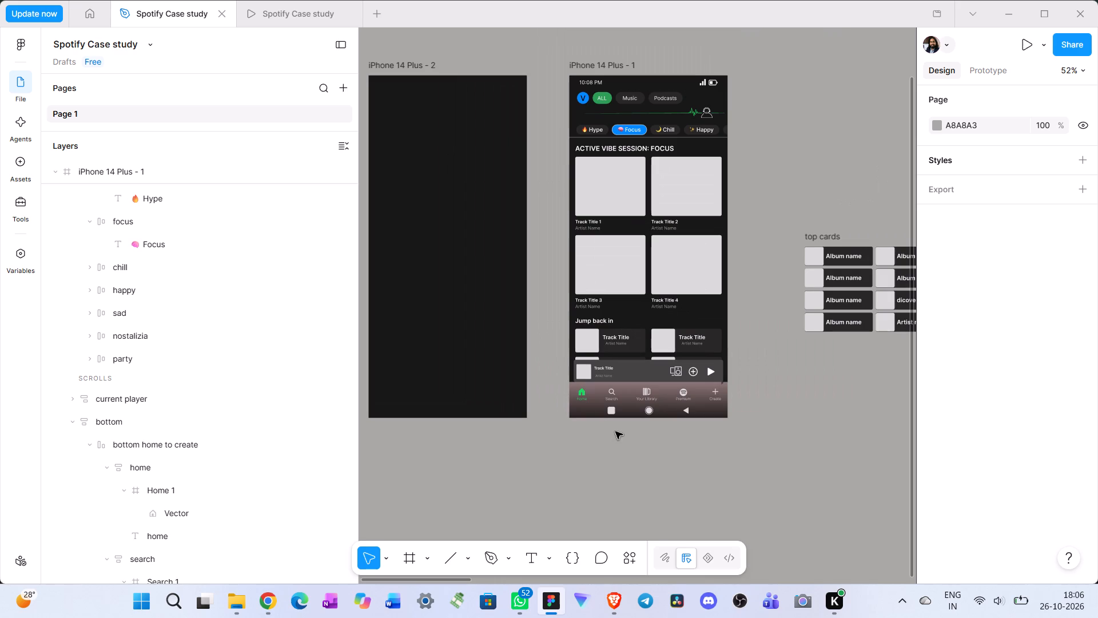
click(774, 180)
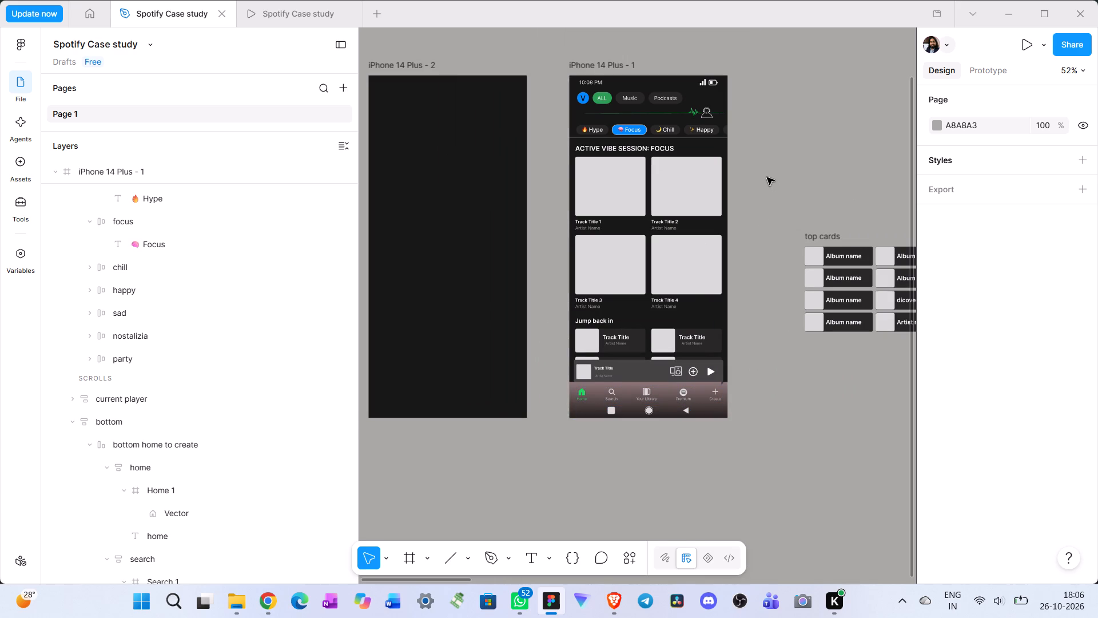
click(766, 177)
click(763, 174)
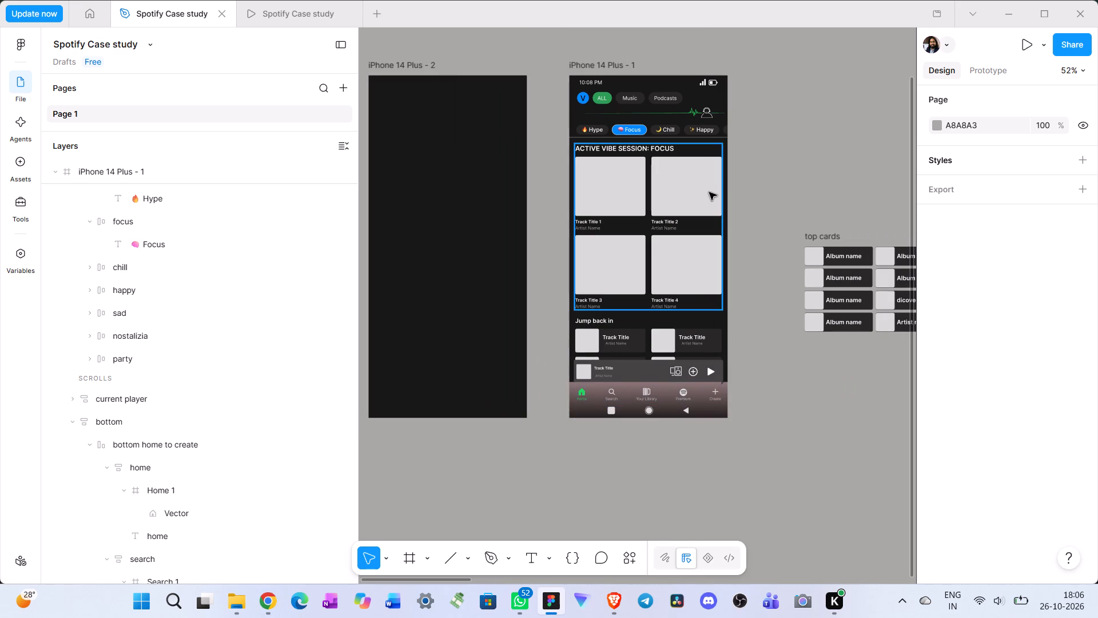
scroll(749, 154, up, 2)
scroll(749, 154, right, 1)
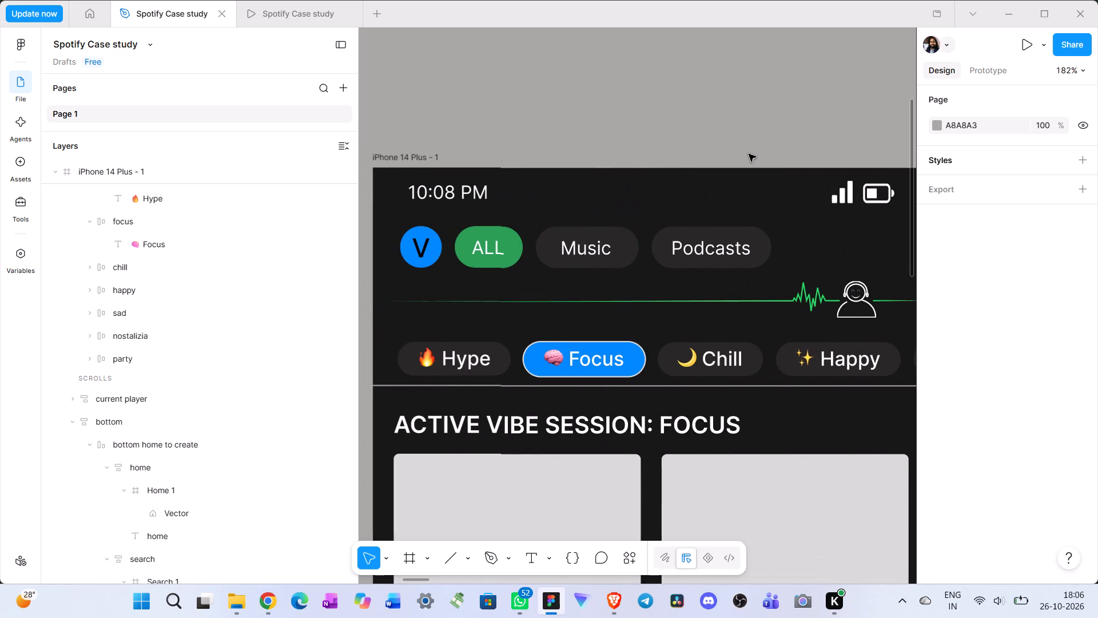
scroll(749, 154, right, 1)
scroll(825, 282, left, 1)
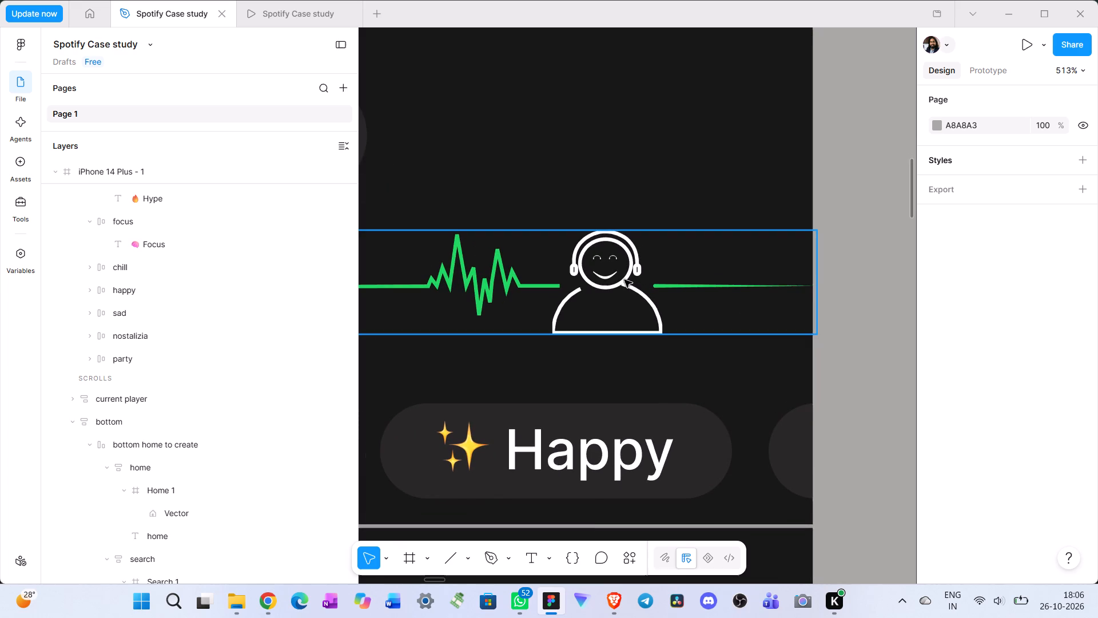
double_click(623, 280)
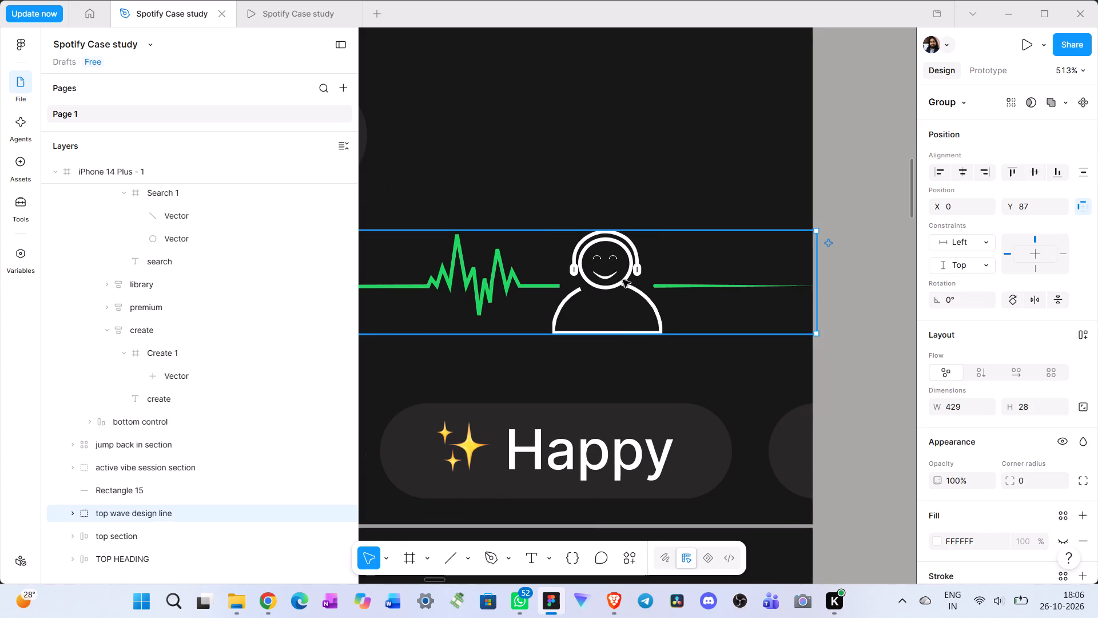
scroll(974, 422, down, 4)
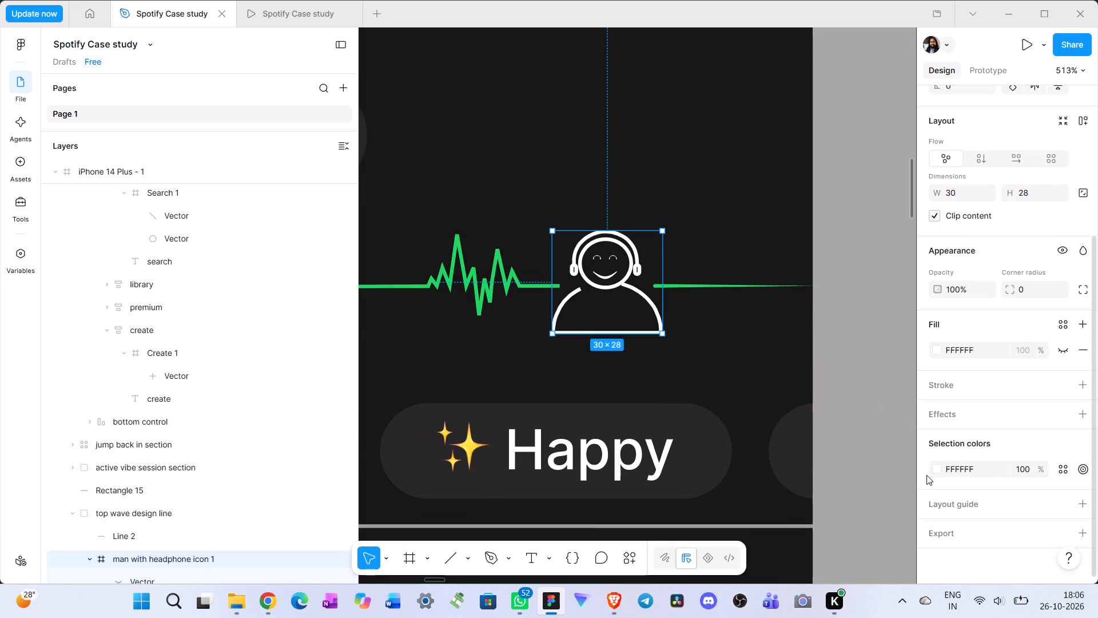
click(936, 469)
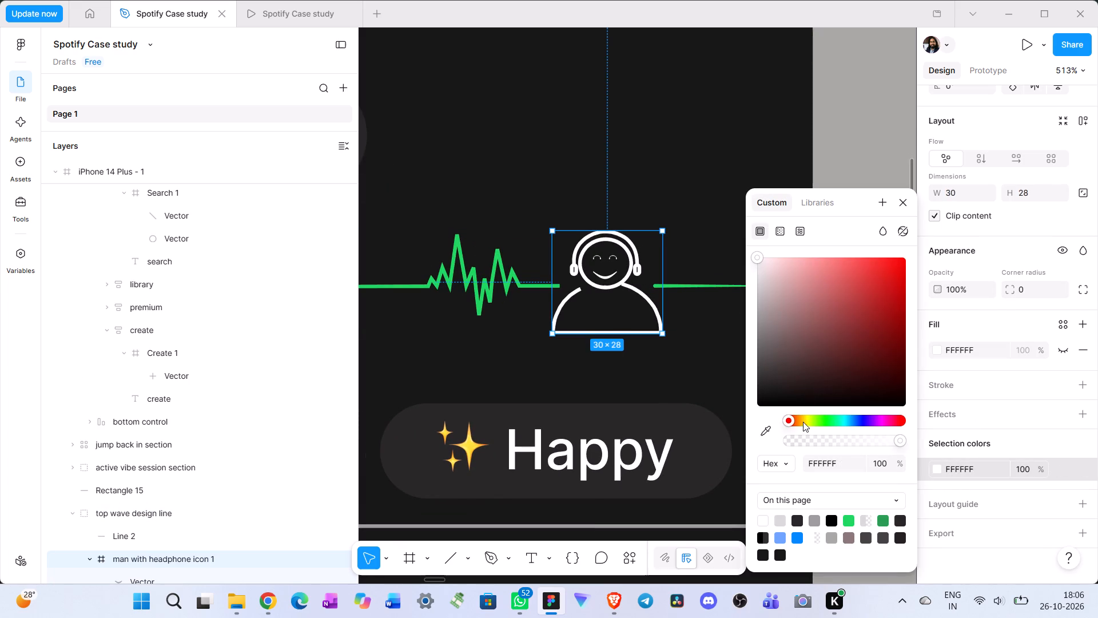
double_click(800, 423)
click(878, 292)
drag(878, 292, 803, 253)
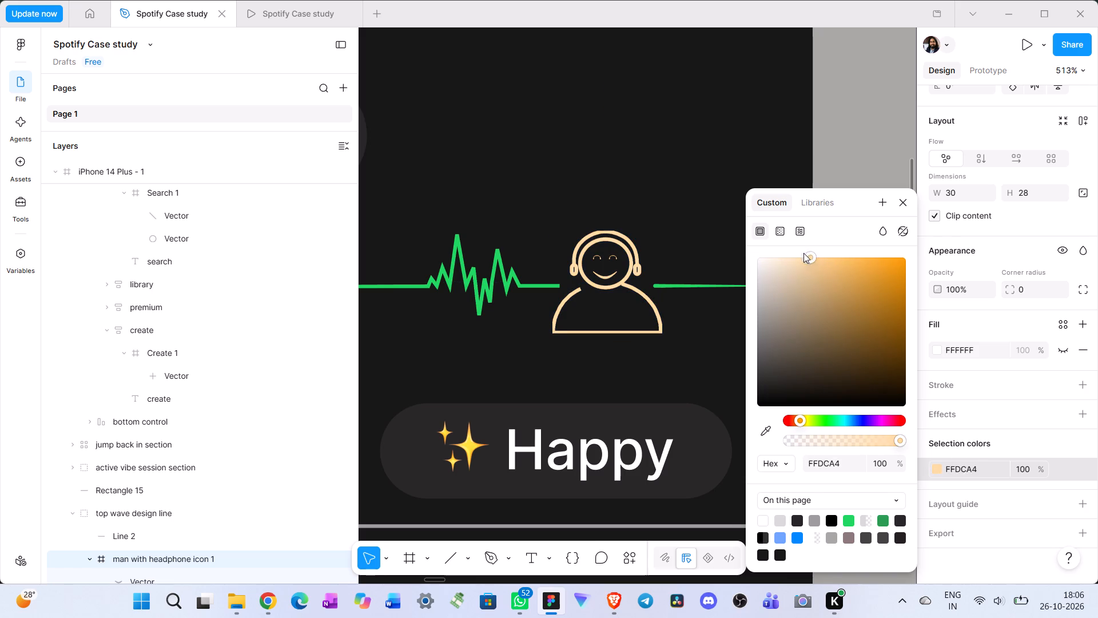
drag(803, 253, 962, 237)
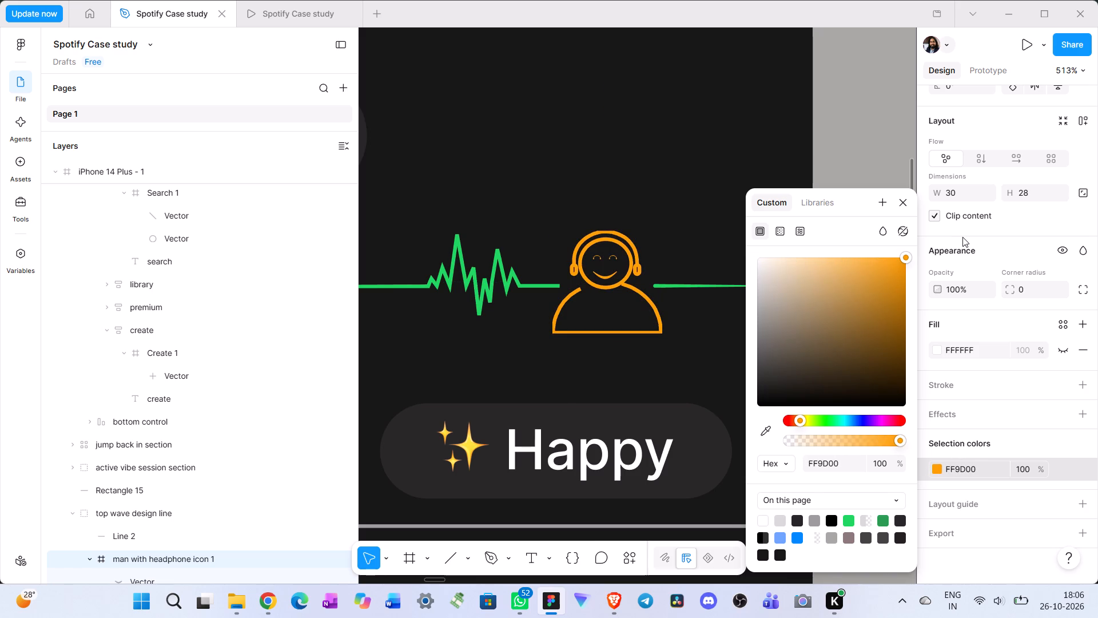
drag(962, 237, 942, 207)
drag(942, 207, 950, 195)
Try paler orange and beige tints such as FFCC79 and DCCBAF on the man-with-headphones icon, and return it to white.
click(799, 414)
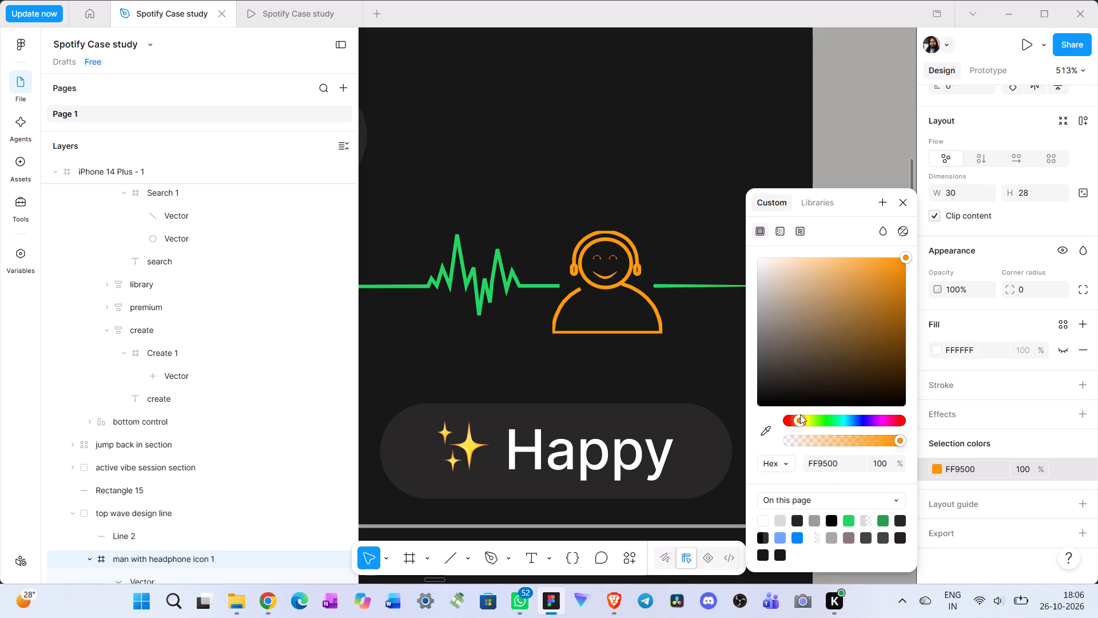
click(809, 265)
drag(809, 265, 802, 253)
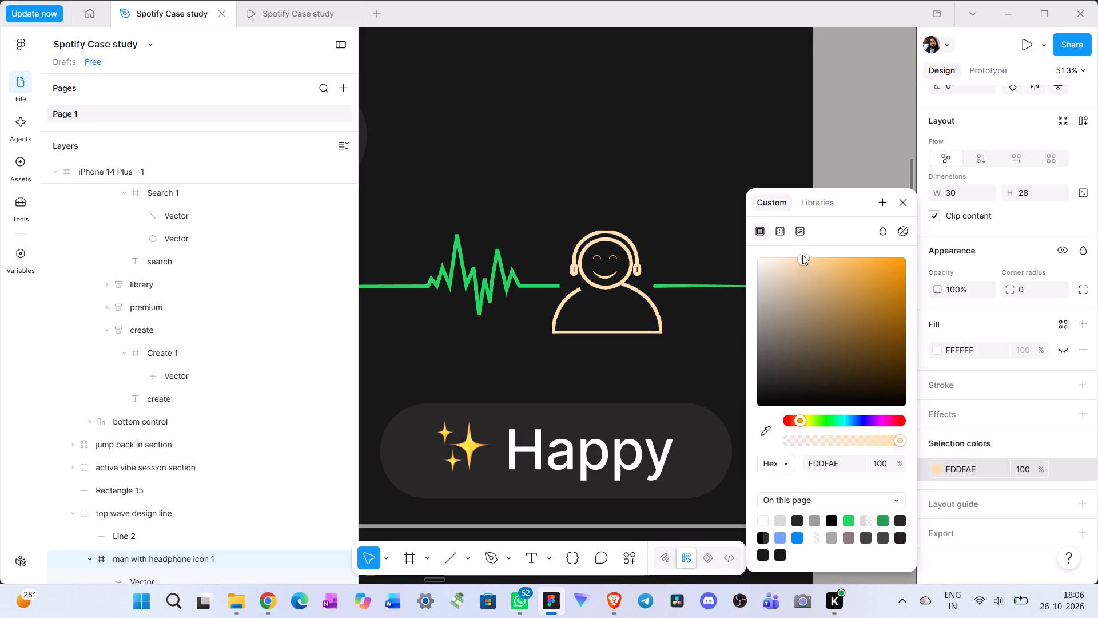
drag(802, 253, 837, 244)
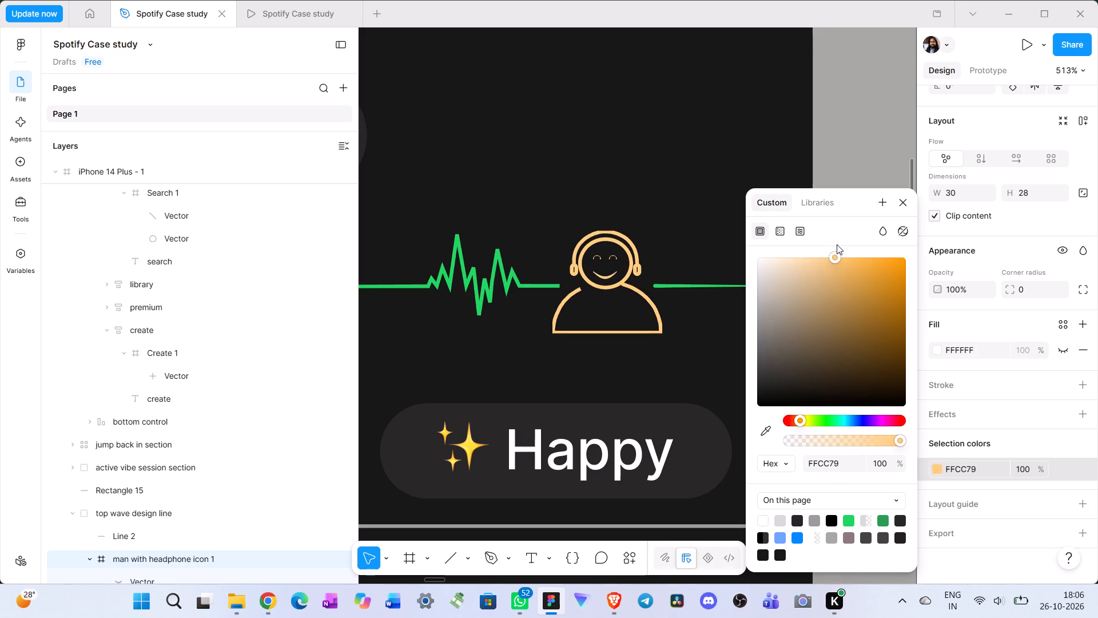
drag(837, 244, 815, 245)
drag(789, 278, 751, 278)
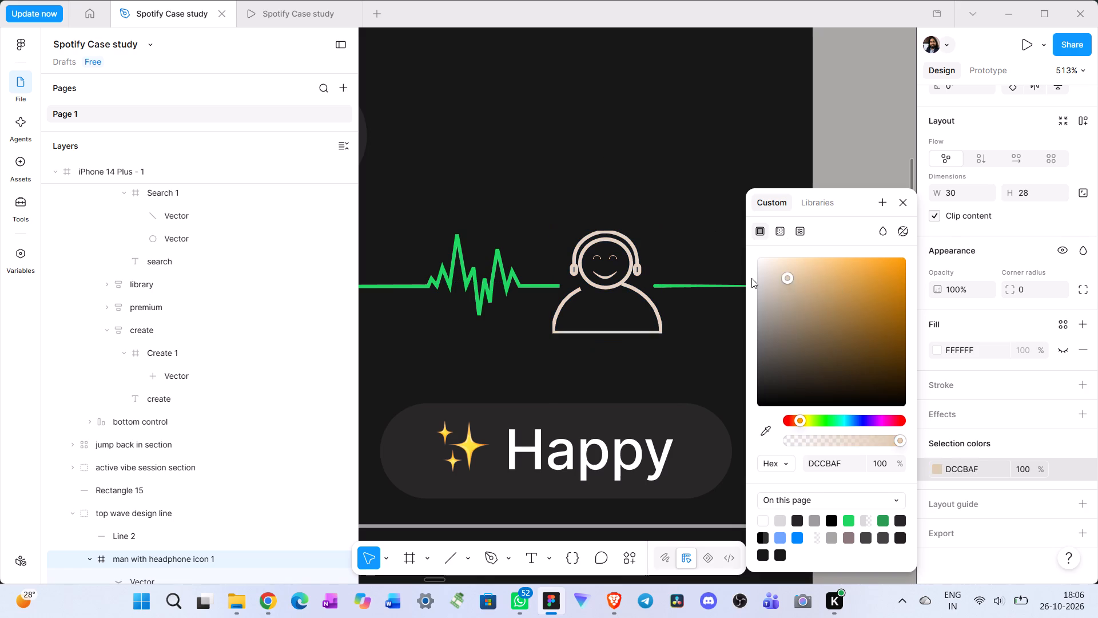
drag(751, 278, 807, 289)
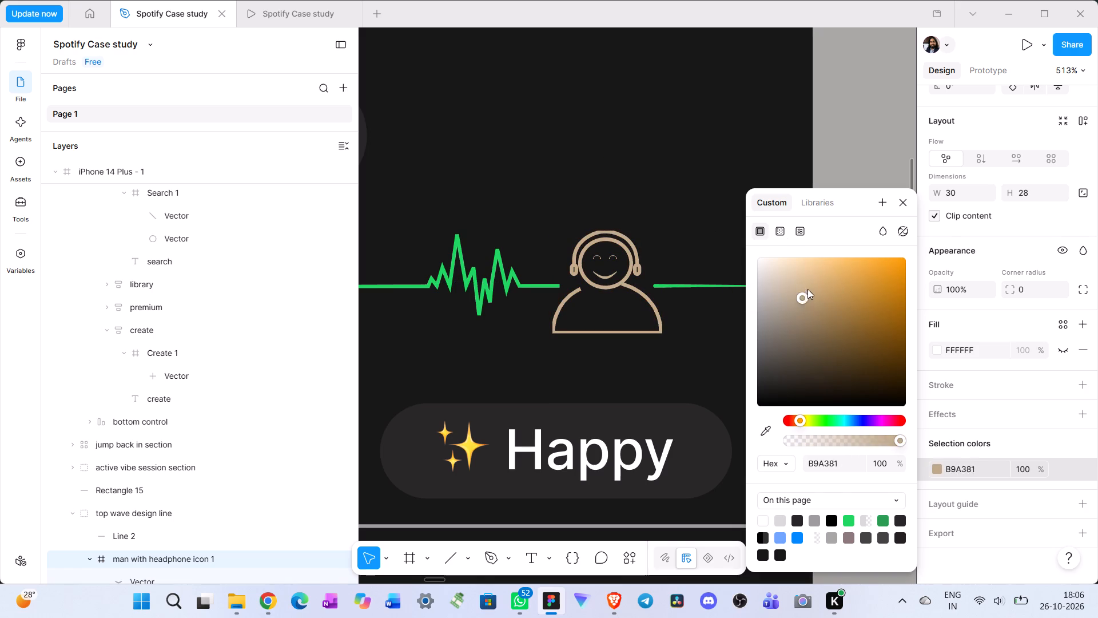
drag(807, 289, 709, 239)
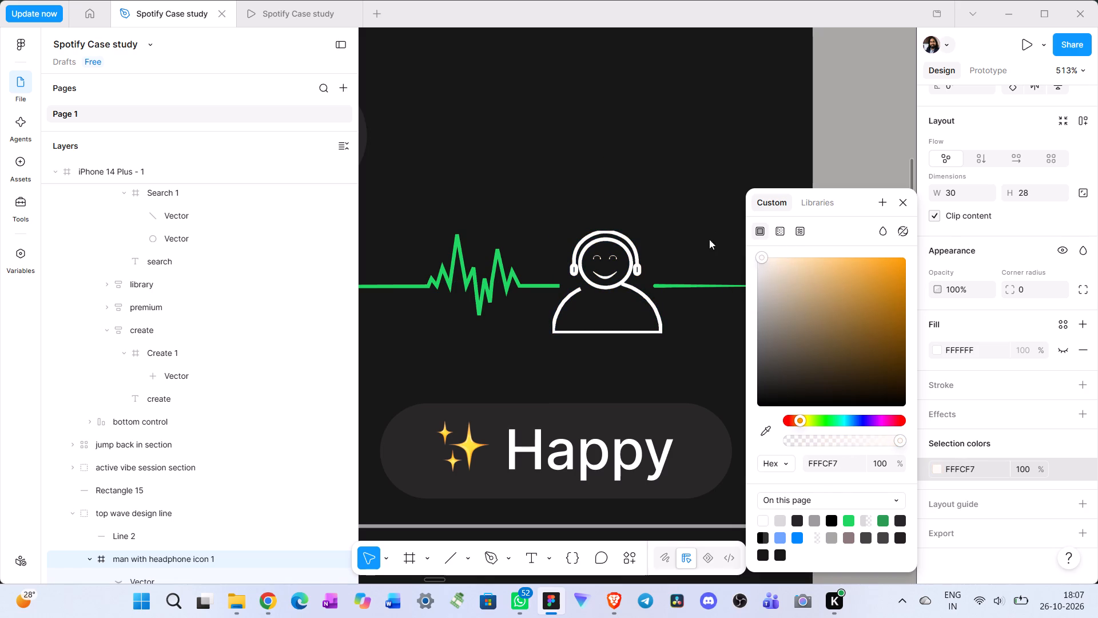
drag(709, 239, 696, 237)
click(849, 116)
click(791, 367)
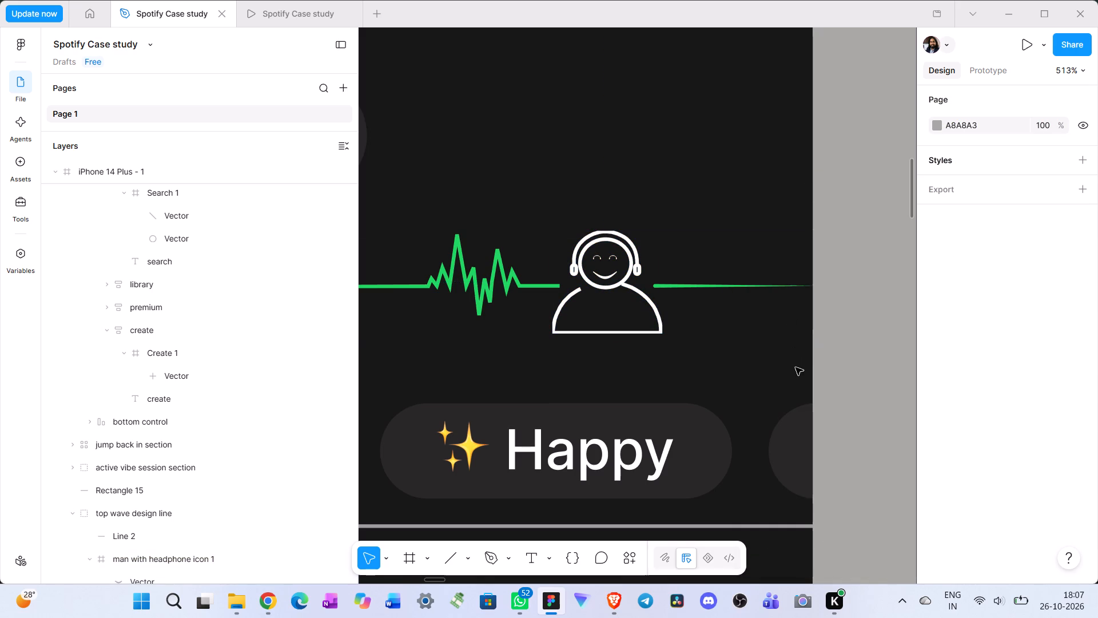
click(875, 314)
Review the whole iPhone 14 Plus - 1 screen, from the status bar and mood pills down to the bottom navigation.
ctrl+scroll(854, 318, down, 7)
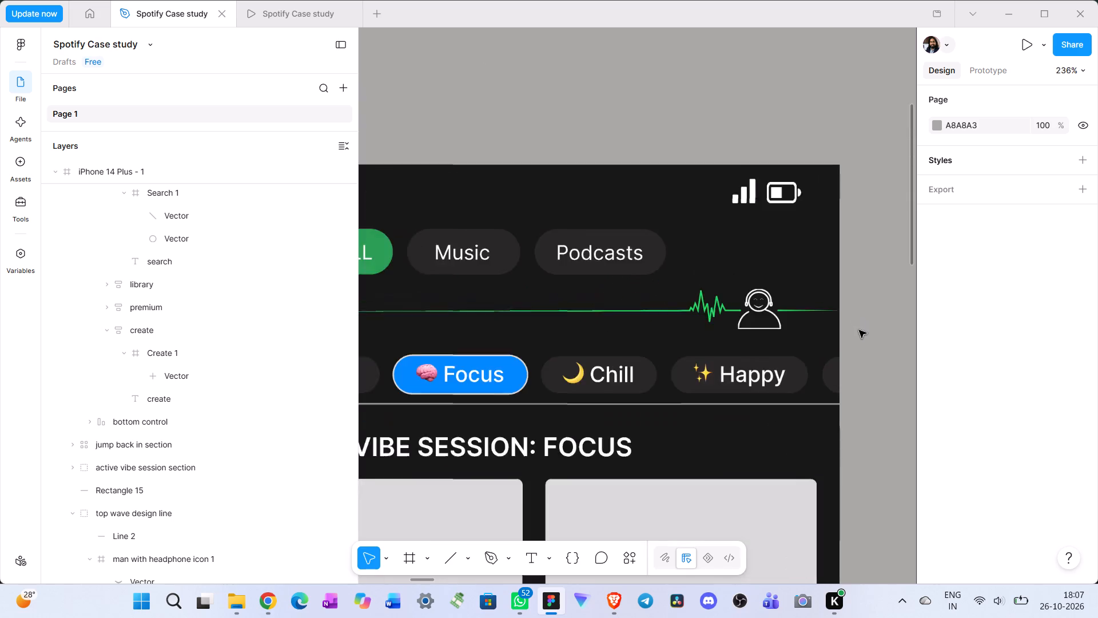
ctrl+scroll(859, 330, down, 8)
scroll(786, 332, down, 12)
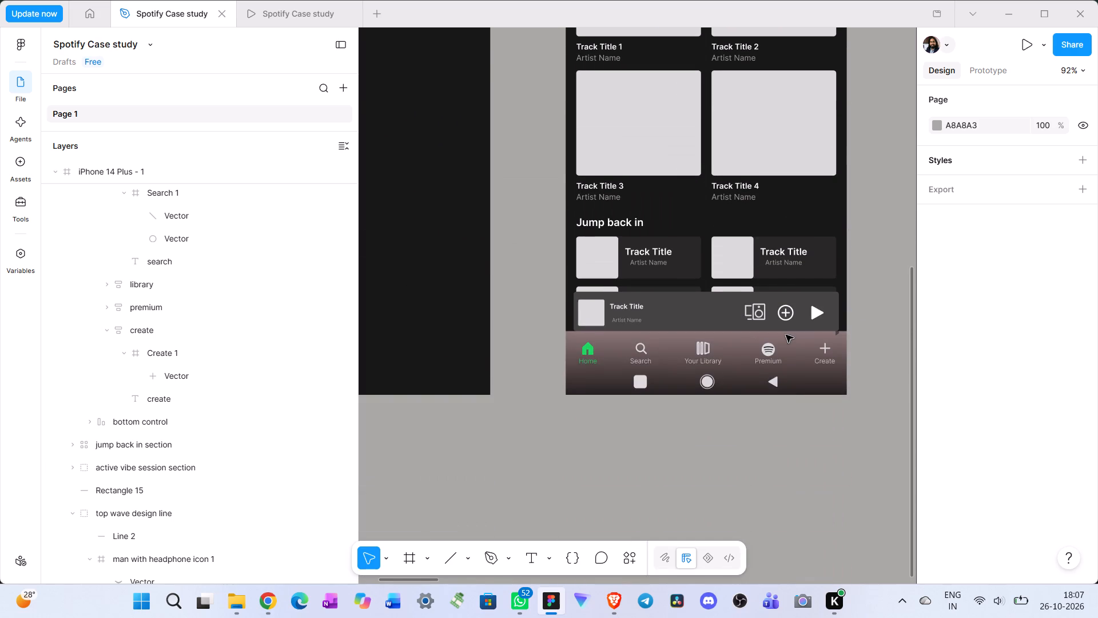
click(754, 439)
ctrl+scroll(753, 435, down, 2)
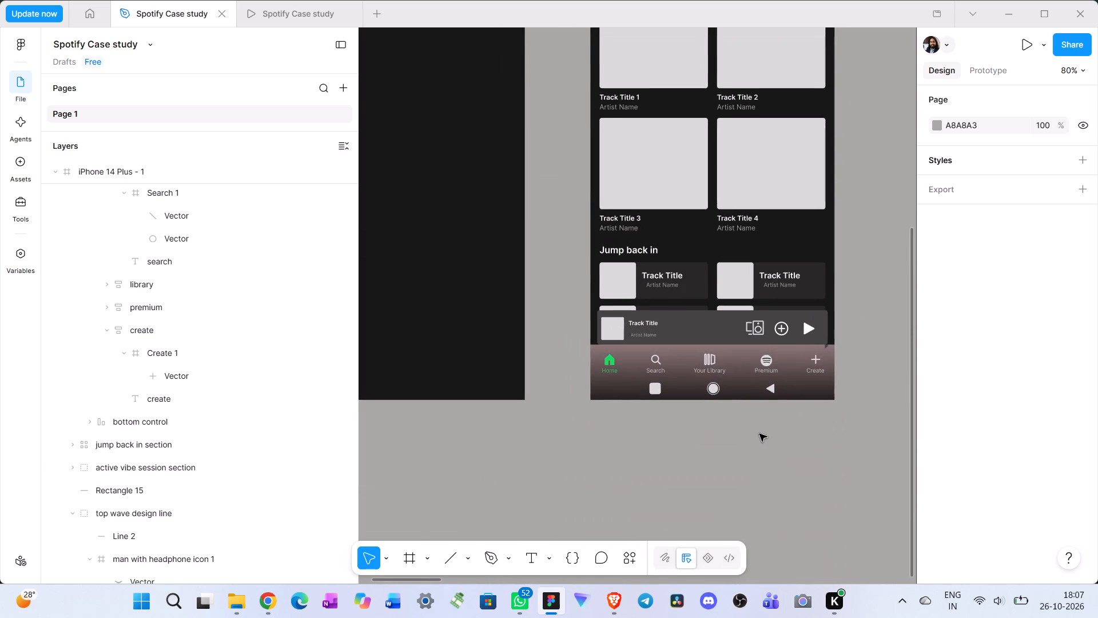
ctrl+scroll(760, 434, up, 2)
scroll(762, 433, up, 10)
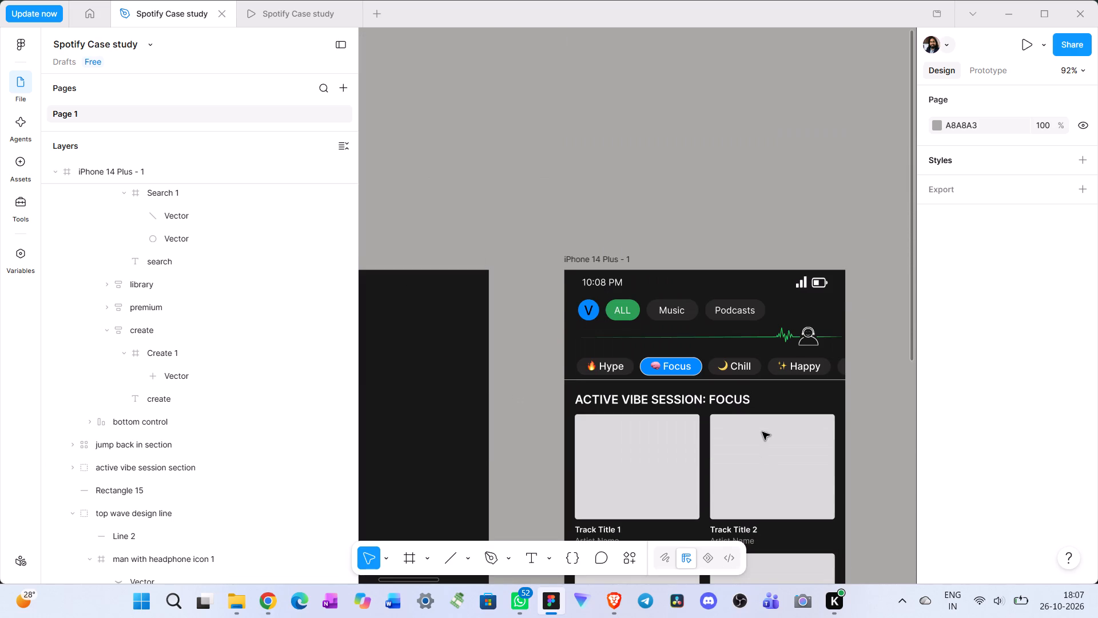
scroll(762, 432, down, 9)
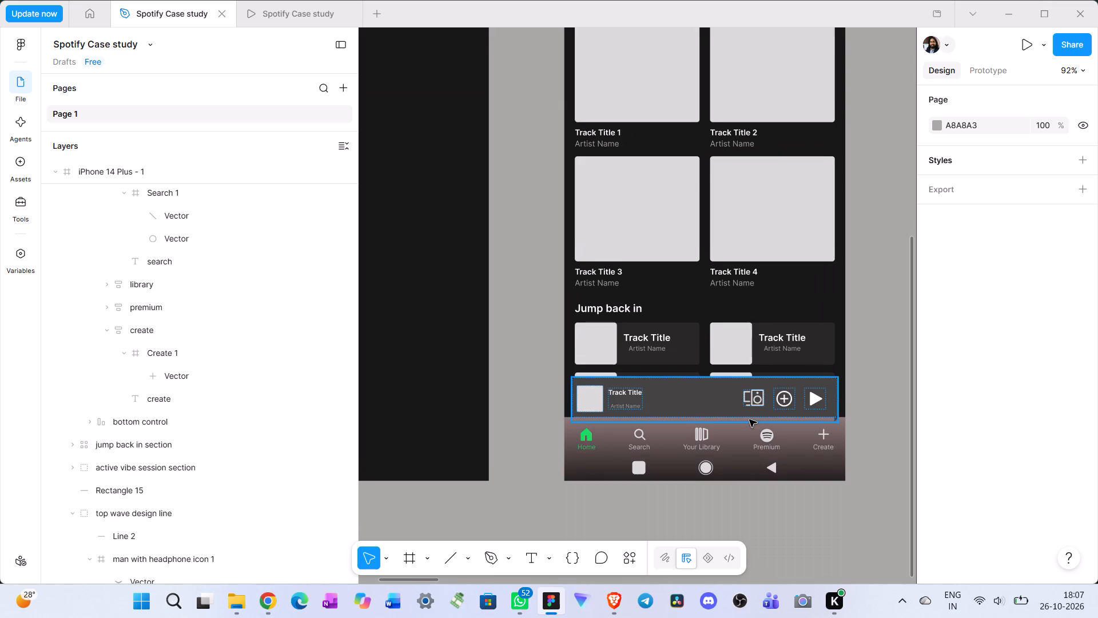
scroll(749, 419, down, 3)
click(786, 476)
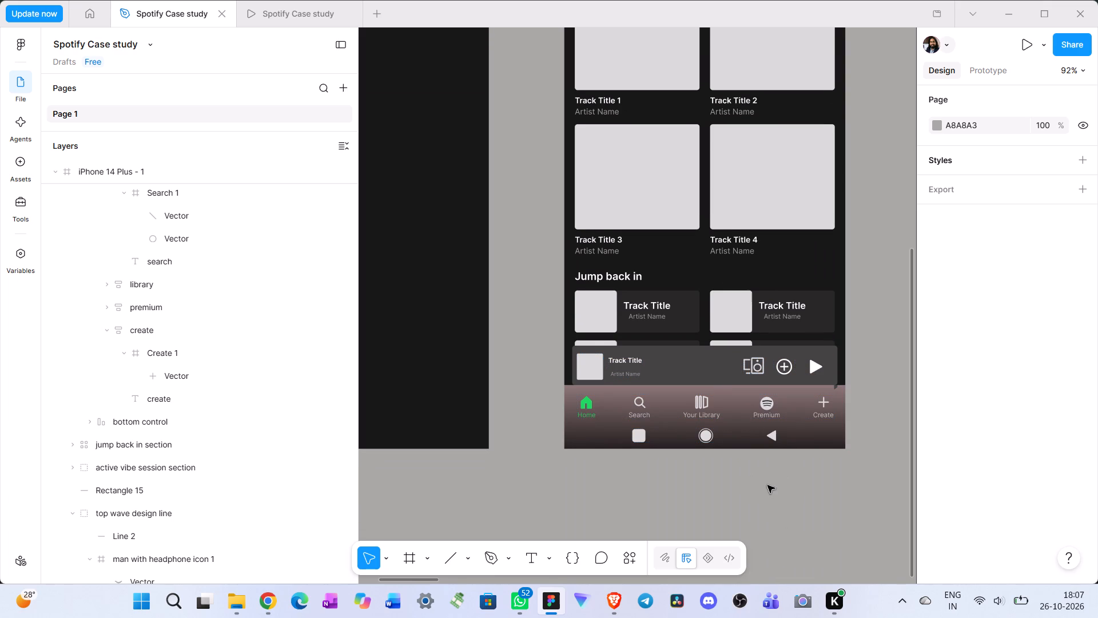
Extend the iPhone 14 Plus - 1 frame downward to a height of 1348 so the whole Jump back in section shows.
scroll(112, 318, up, 3)
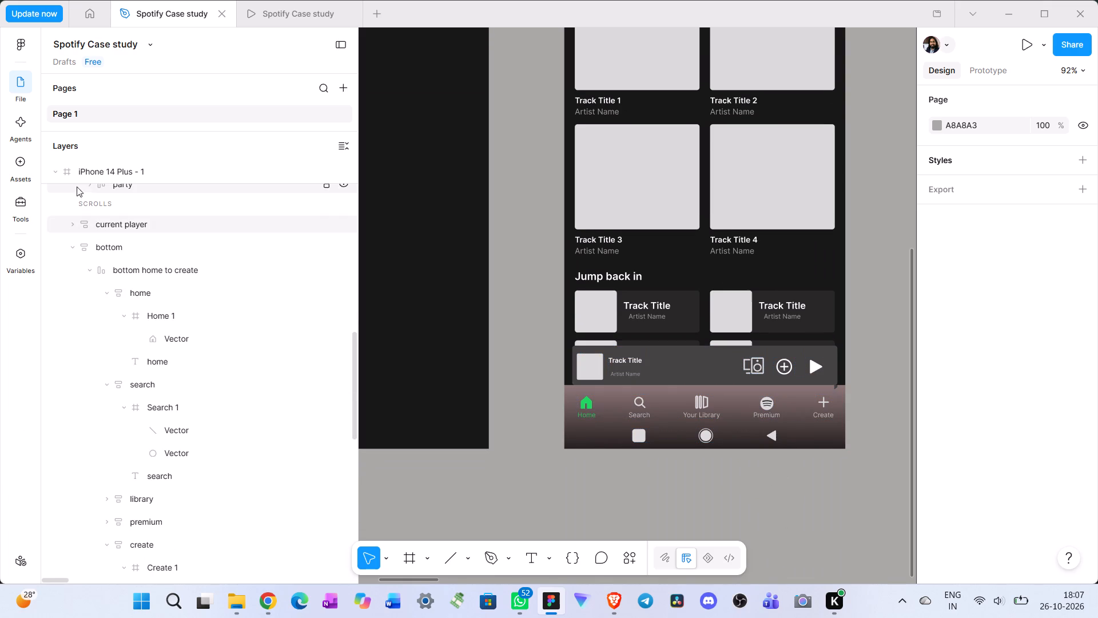
click(93, 176)
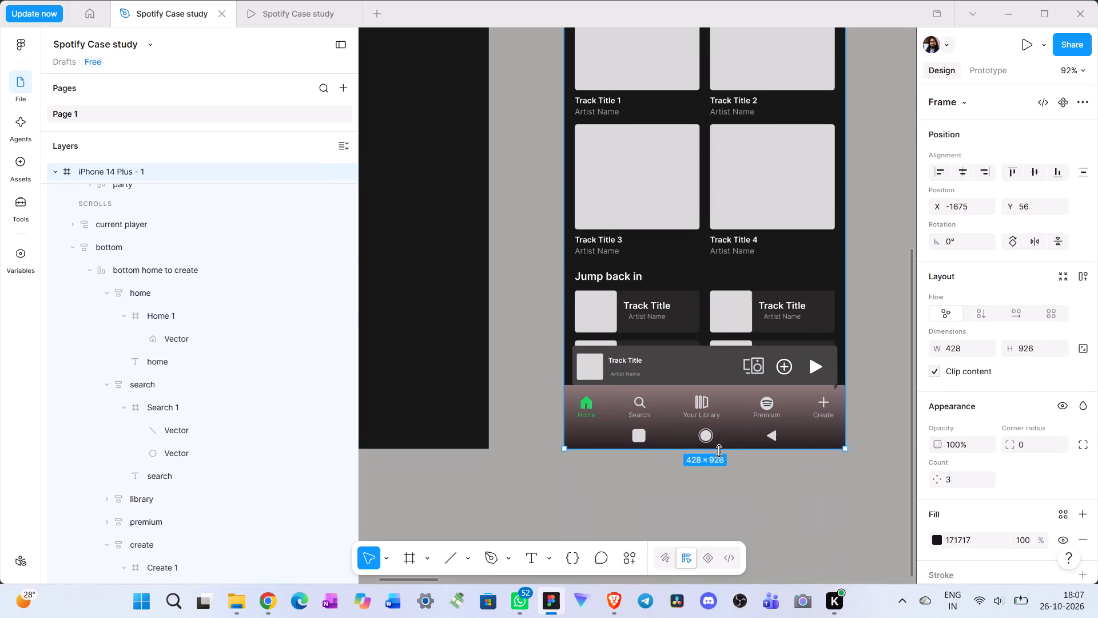
drag(738, 447, 791, 608)
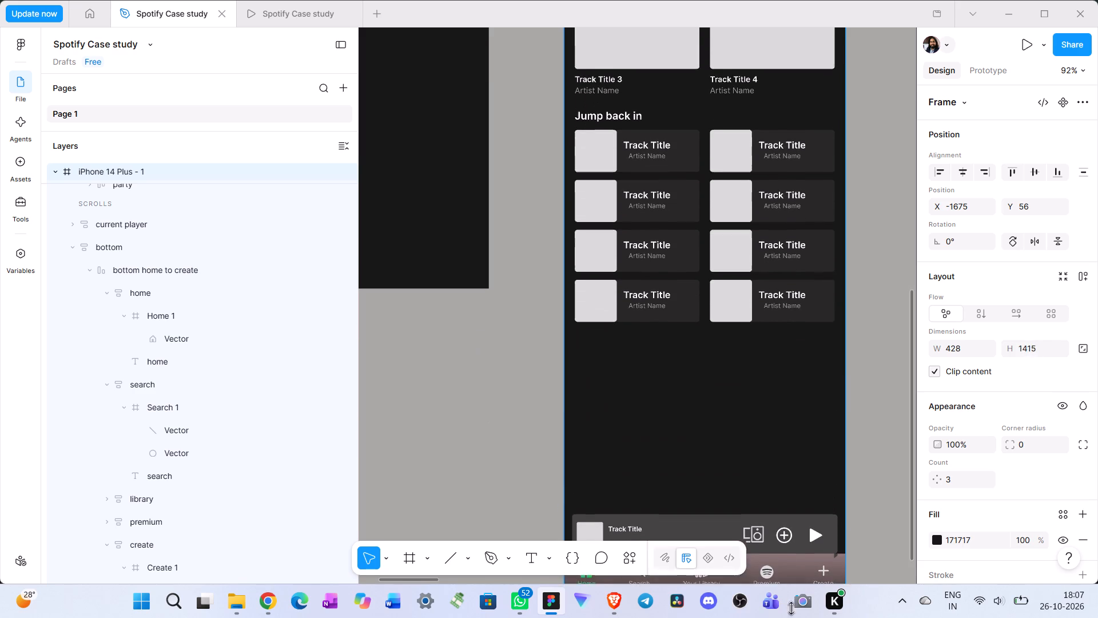
drag(791, 608, 791, 524)
scroll(797, 506, up, 7)
scroll(795, 498, down, 2)
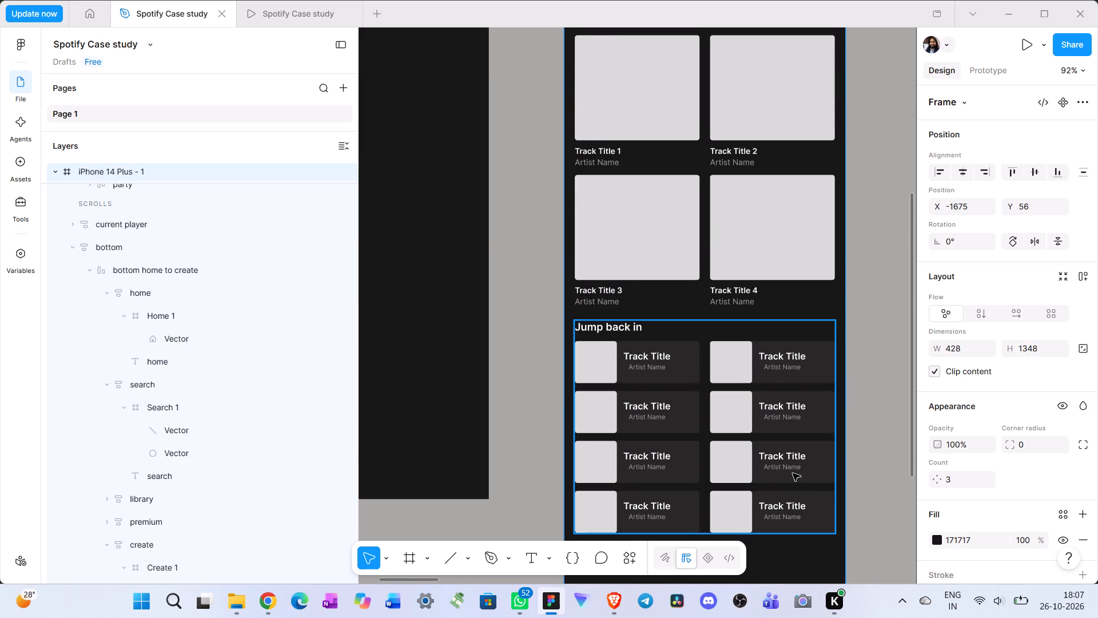
Nudge the active vibe session section down to Y 187.
click(772, 378)
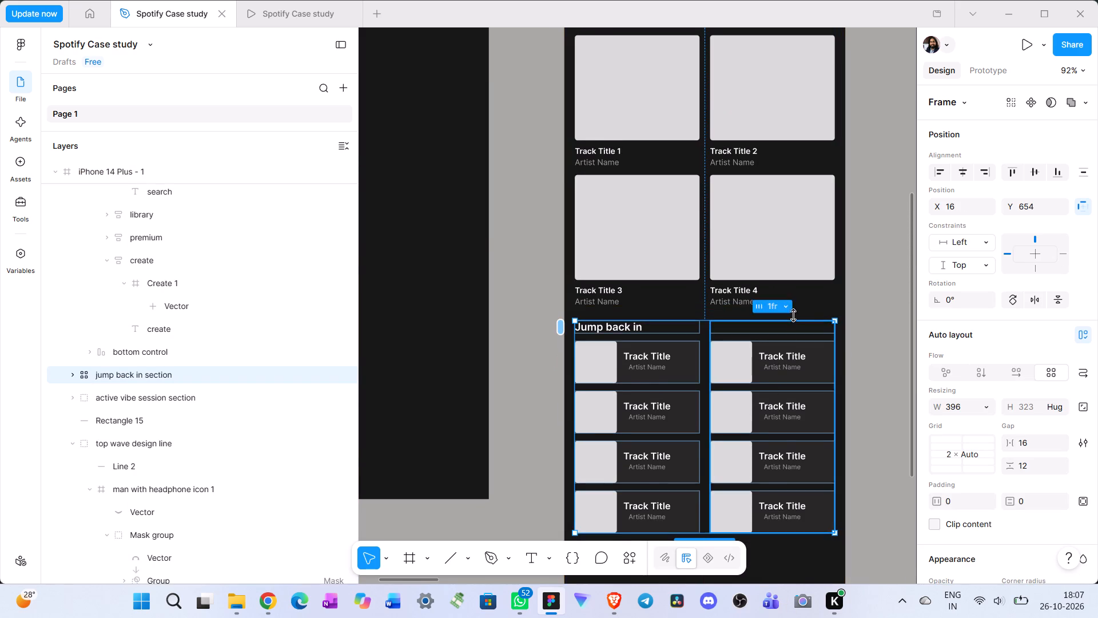
scroll(794, 315, up, 8)
click(771, 256)
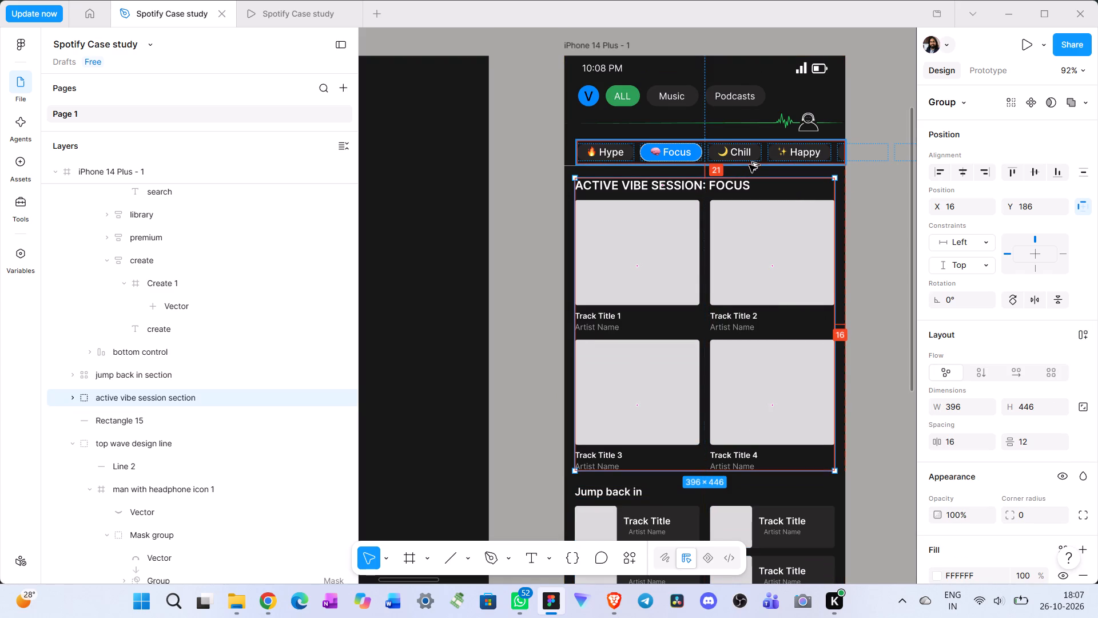
key(alt+Down)
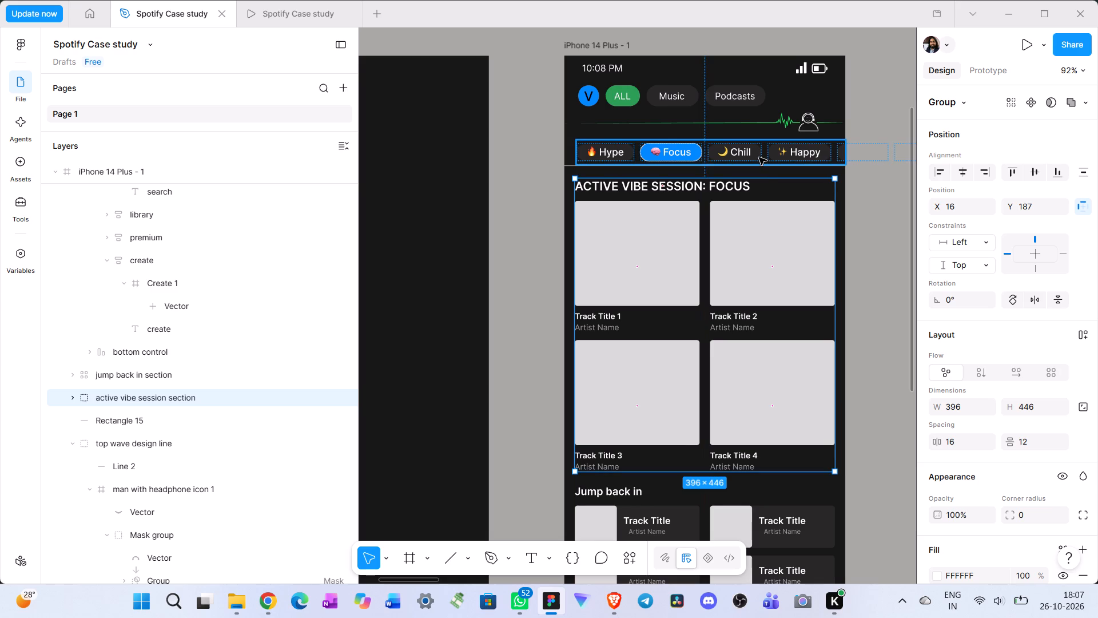
Move the thin divider line beneath the mood pills down to Y 173.
click(766, 167)
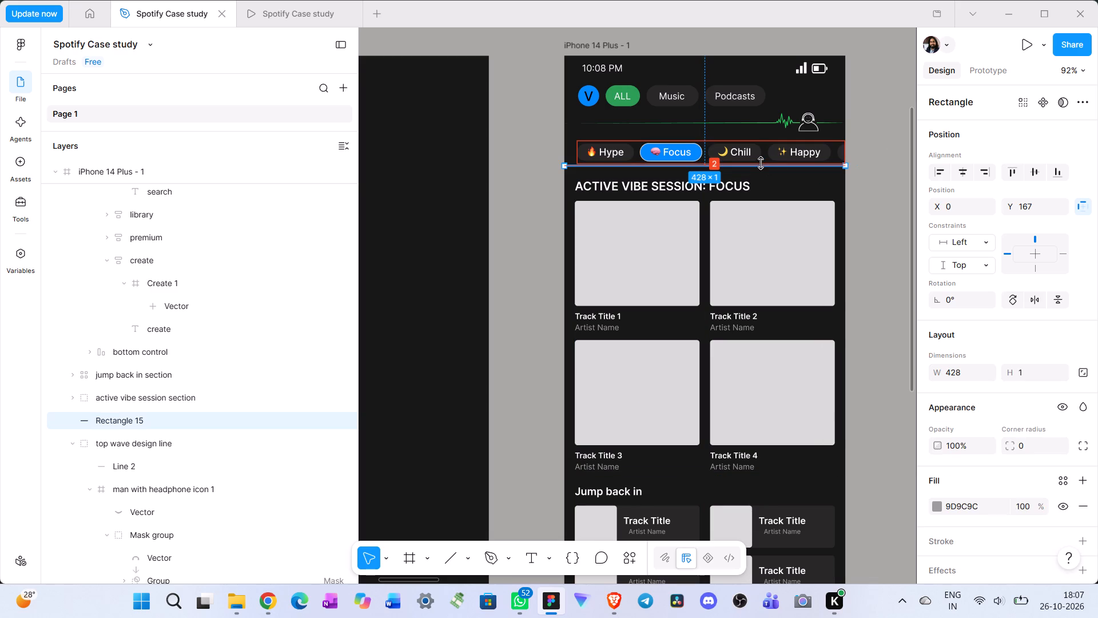
key(alt+Down)
key(alt+Down)
key(alt+Down)
key(alt+Down)
key(alt+Down)
key(alt+Down)
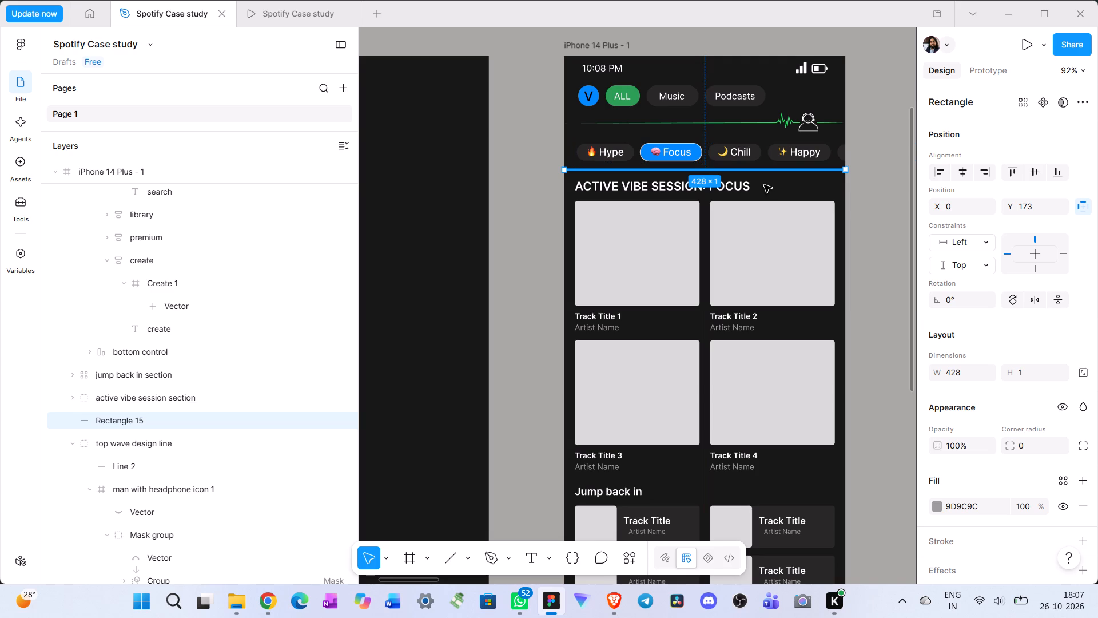
Move the active vibe session section down to Y 196, leaving a 22 px gap beneath the divider line.
click(775, 225)
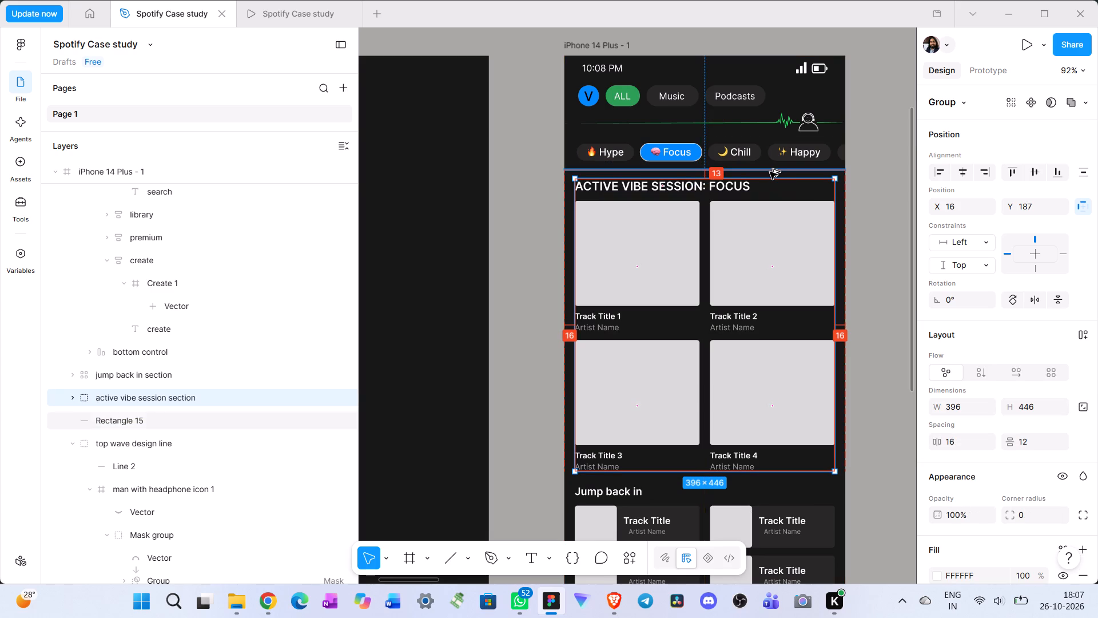
key(alt+Down)
key(alt+Down)
key(alt+Down)
key(alt+Down)
key(alt+Down)
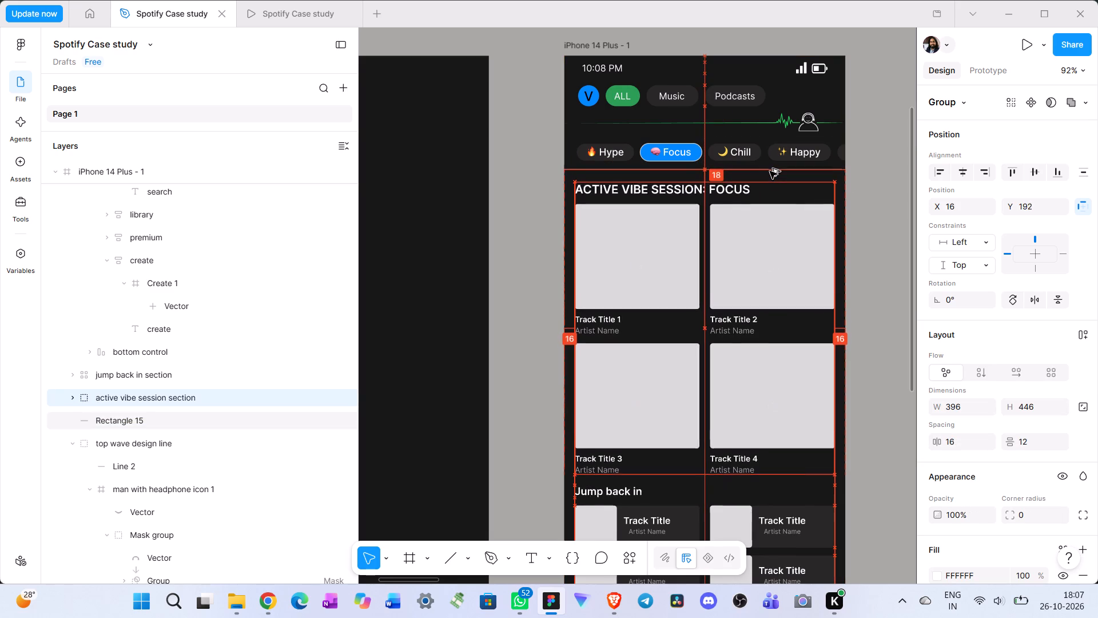
key(alt+Down)
key(alt+Down)
key(alt+Down)
key(alt+Down)
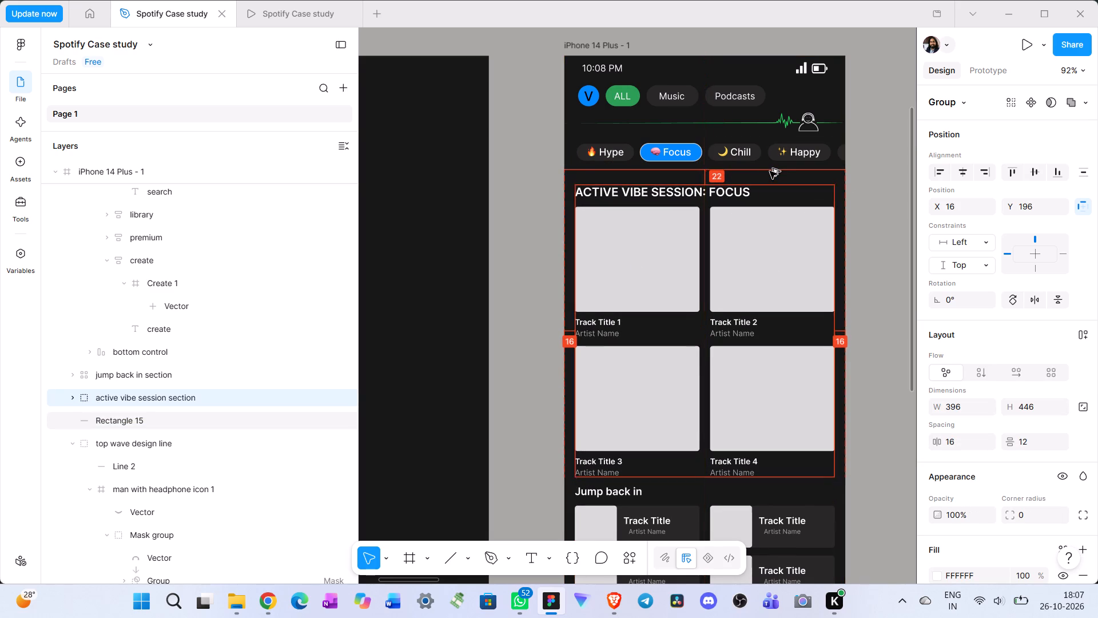
Move the jump back in section down to Y 664, increasing its distance from the track cards above.
scroll(721, 285, down, 11)
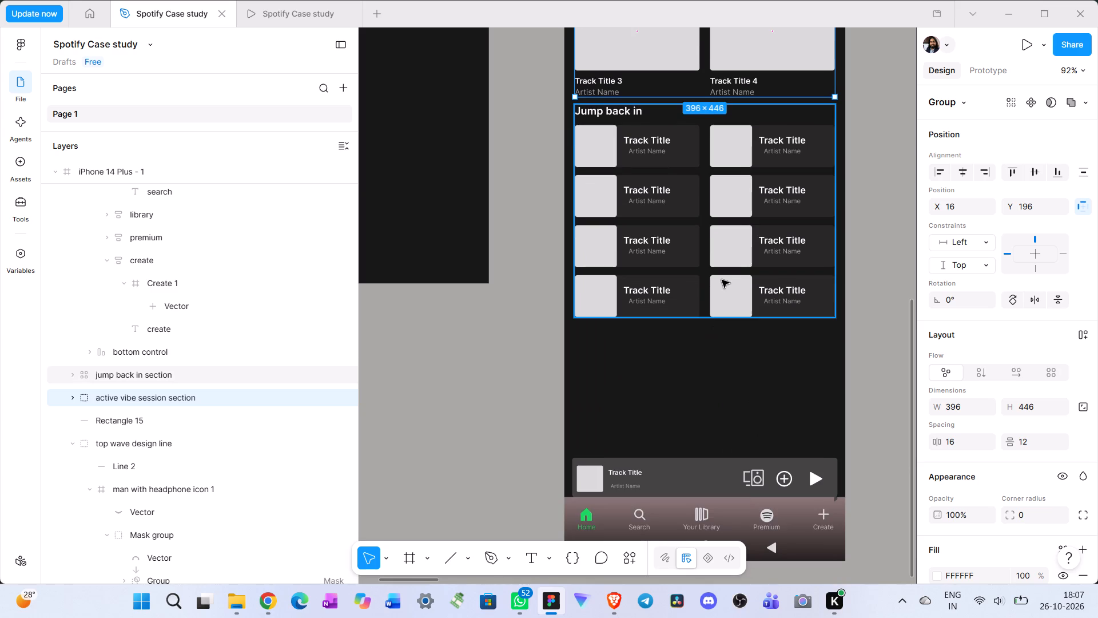
click(746, 224)
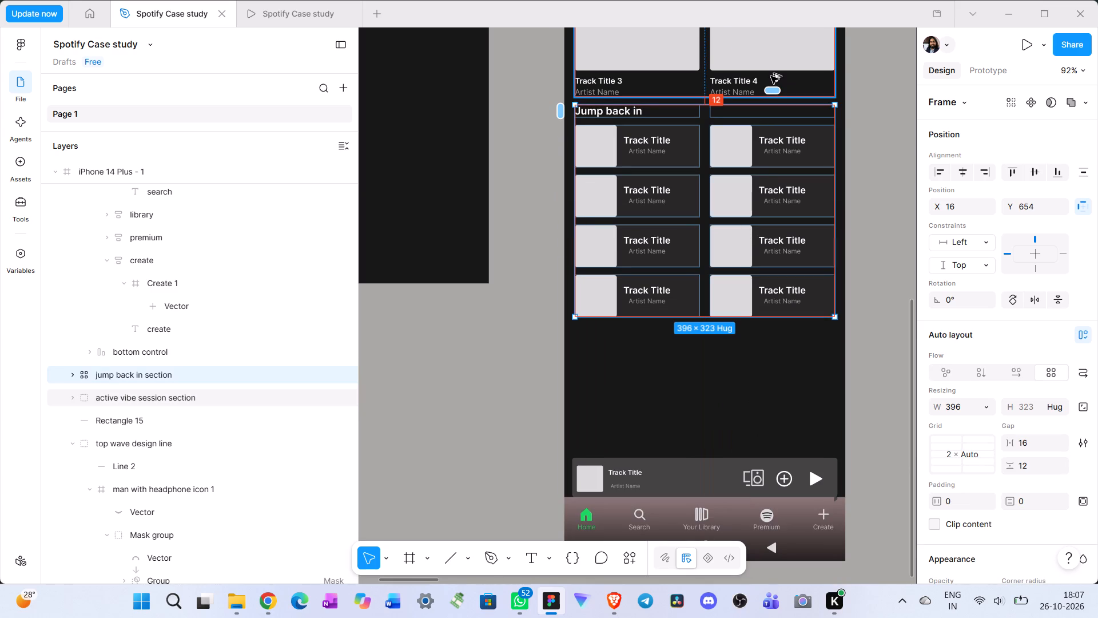
key(alt+Down)
key(alt+Down)
key(alt+Down)
key(alt+Down)
key(alt+Down)
key(alt+Down)
key(alt+Down)
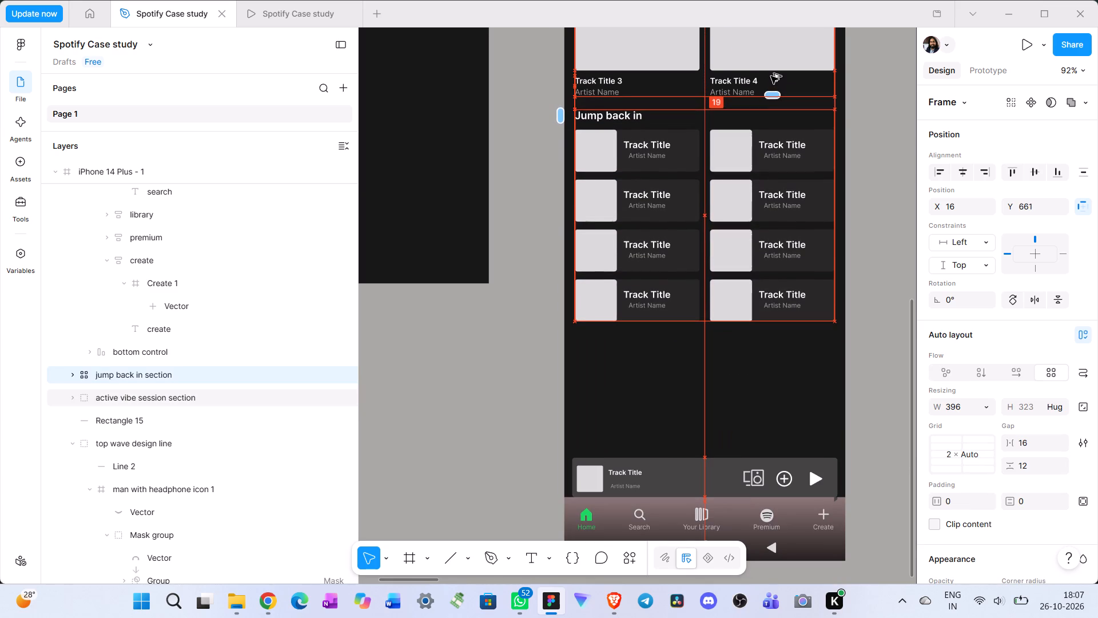
key(alt+Down)
key(alt+Down)
key(alt+Down)
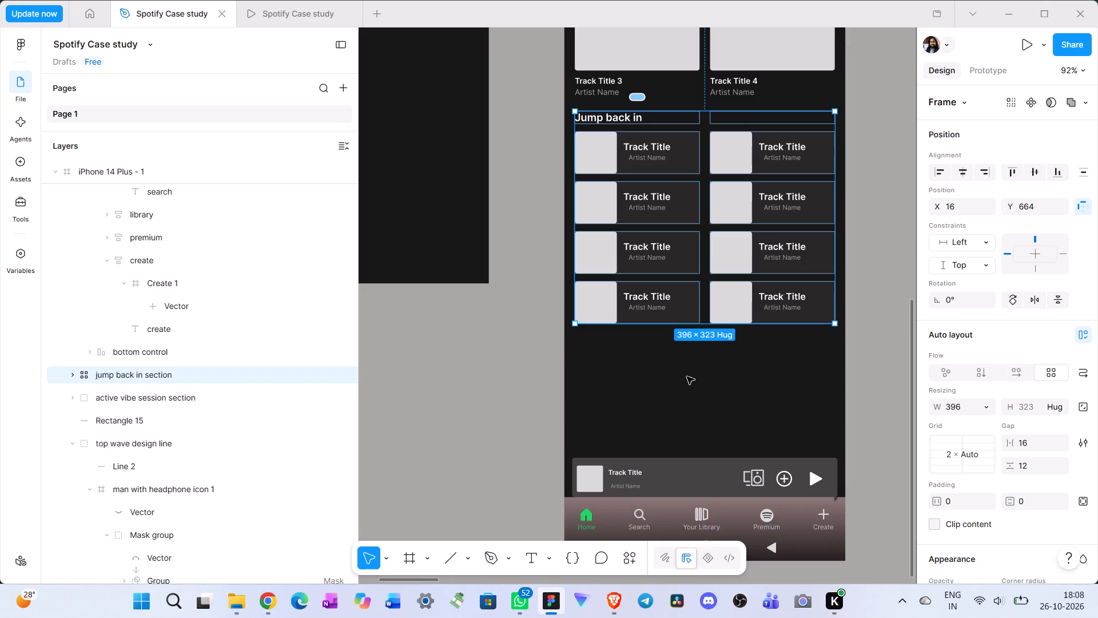
Shorten the iPhone 14 Plus - 1 frame from its bottom edge to a height of 926.
scroll(687, 377, down, 4)
click(120, 167)
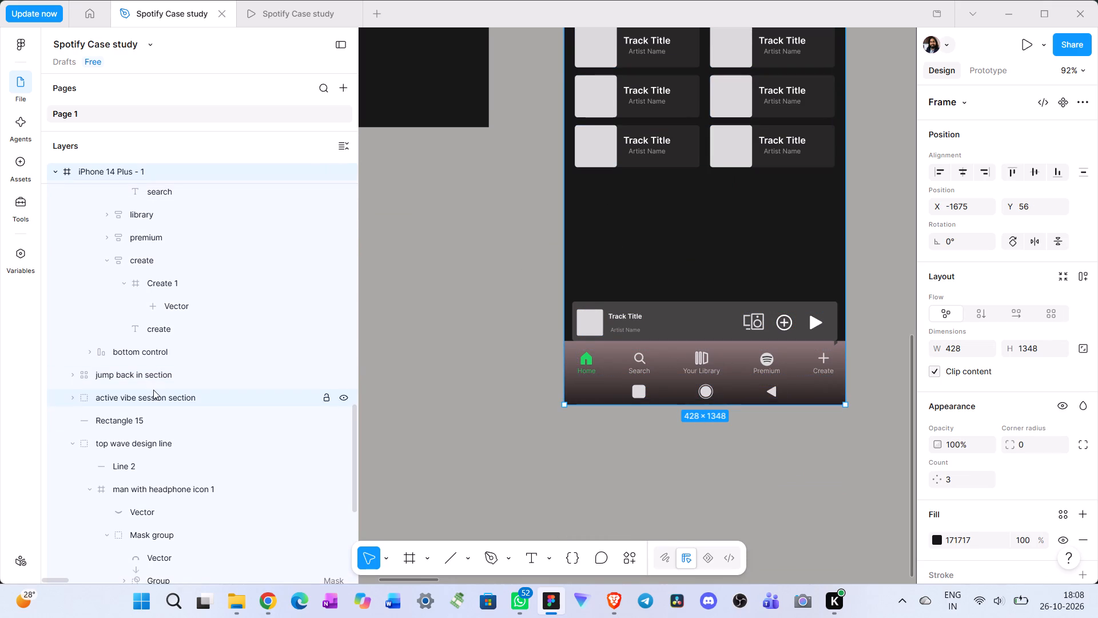
drag(752, 407, 731, 192)
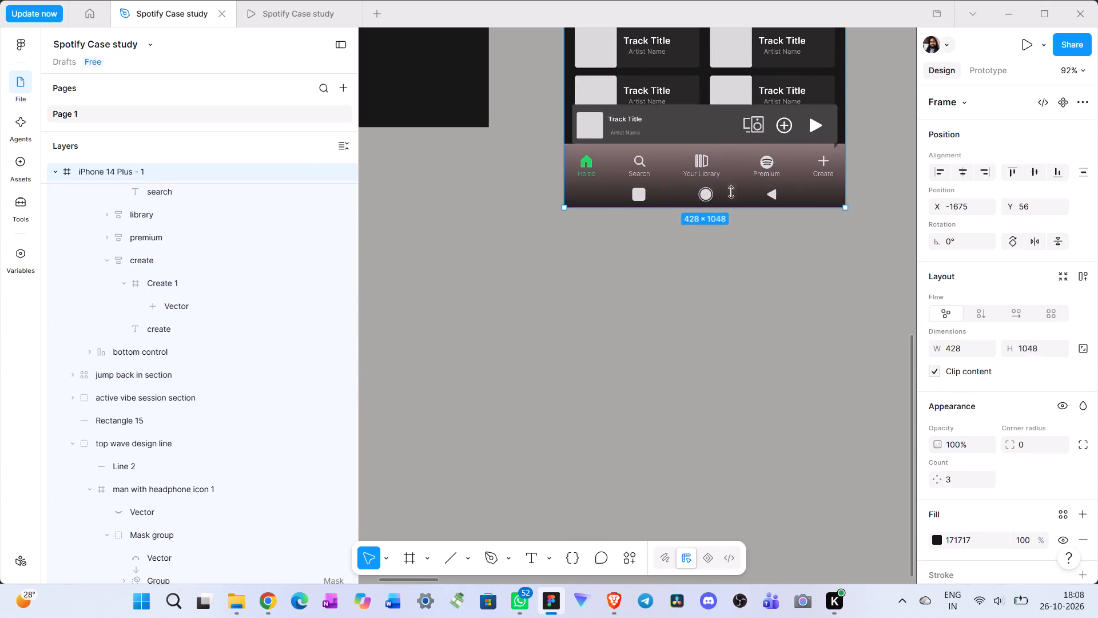
drag(731, 192, 737, 138)
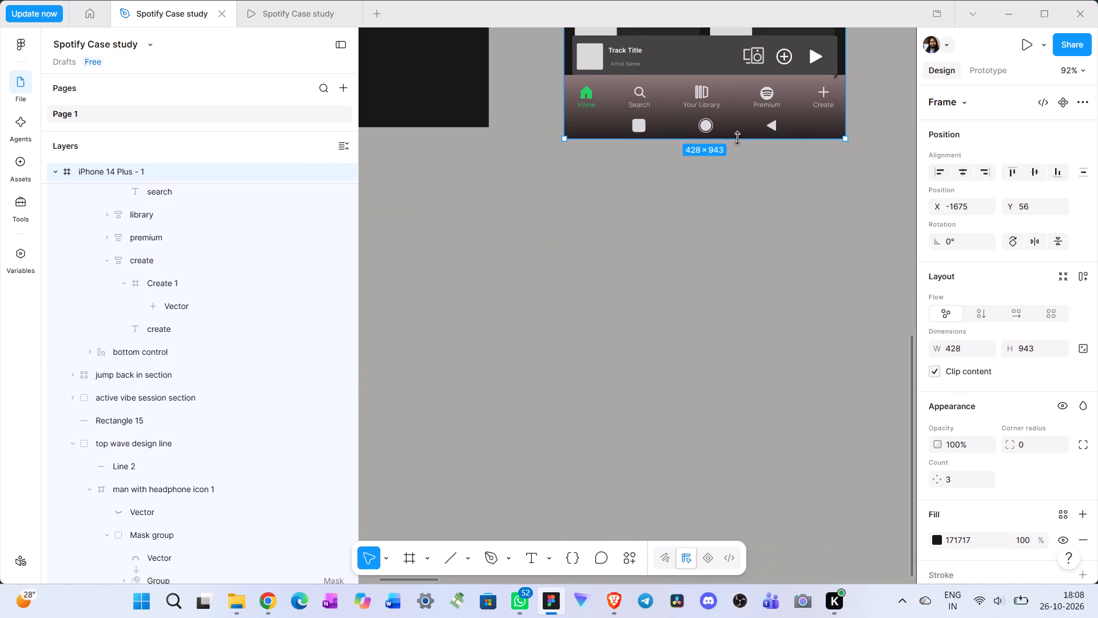
drag(737, 138, 737, 127)
click(760, 205)
scroll(808, 323, up, 4)
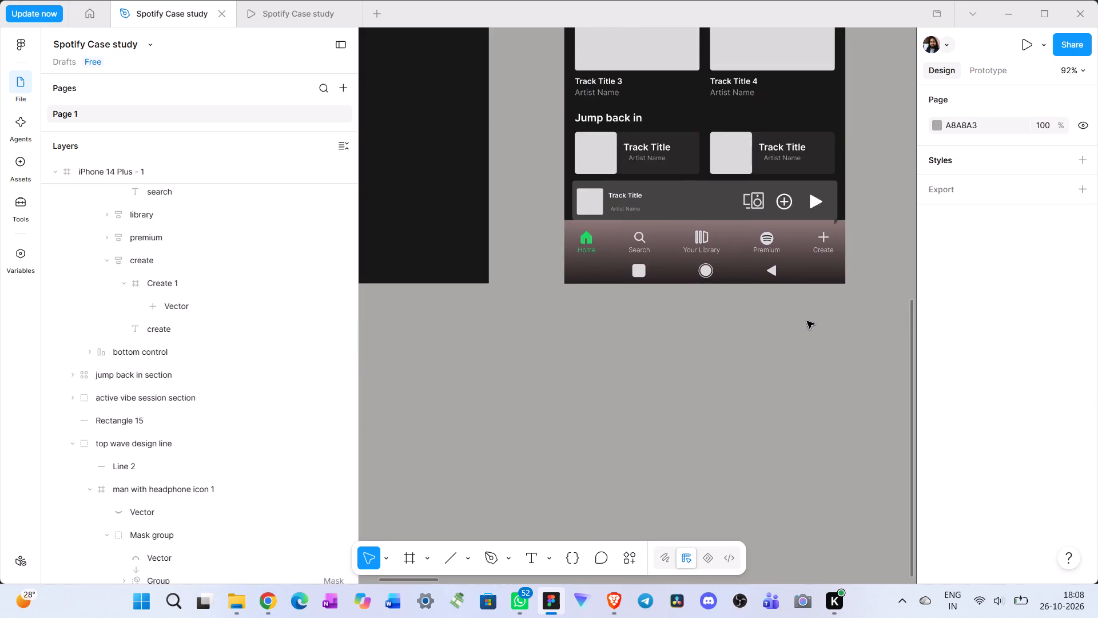
scroll(807, 321, up, 6)
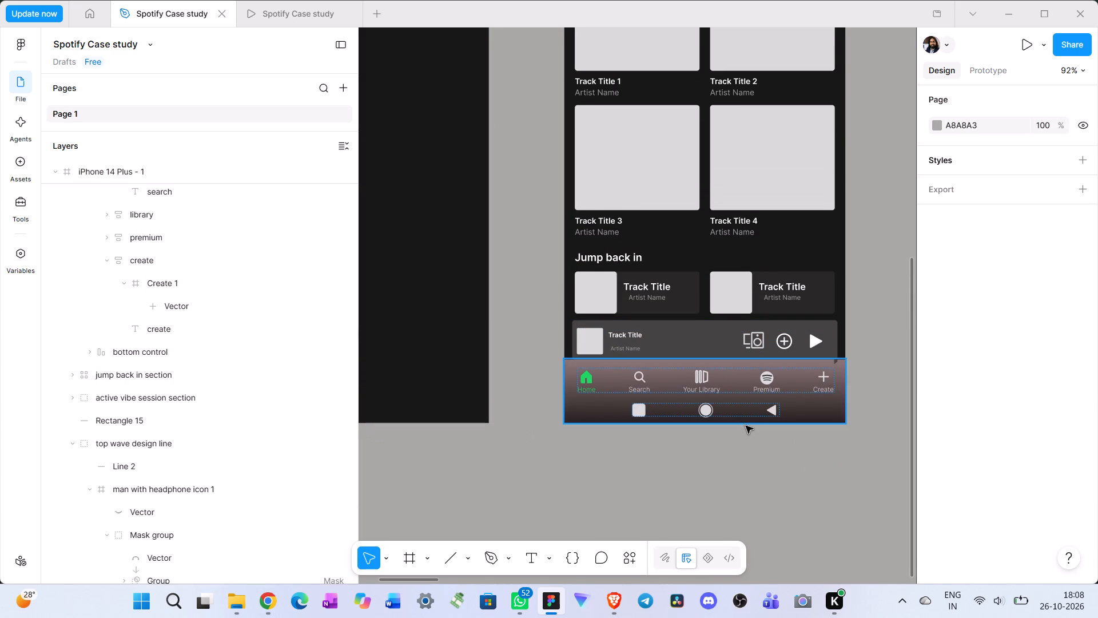
click(738, 468)
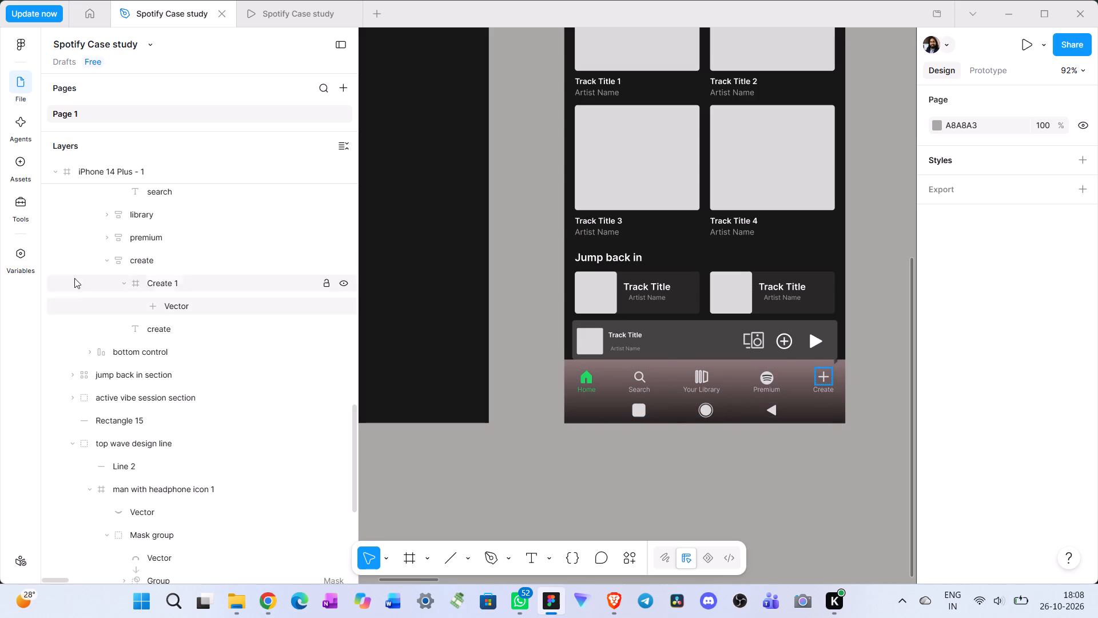
click(127, 173)
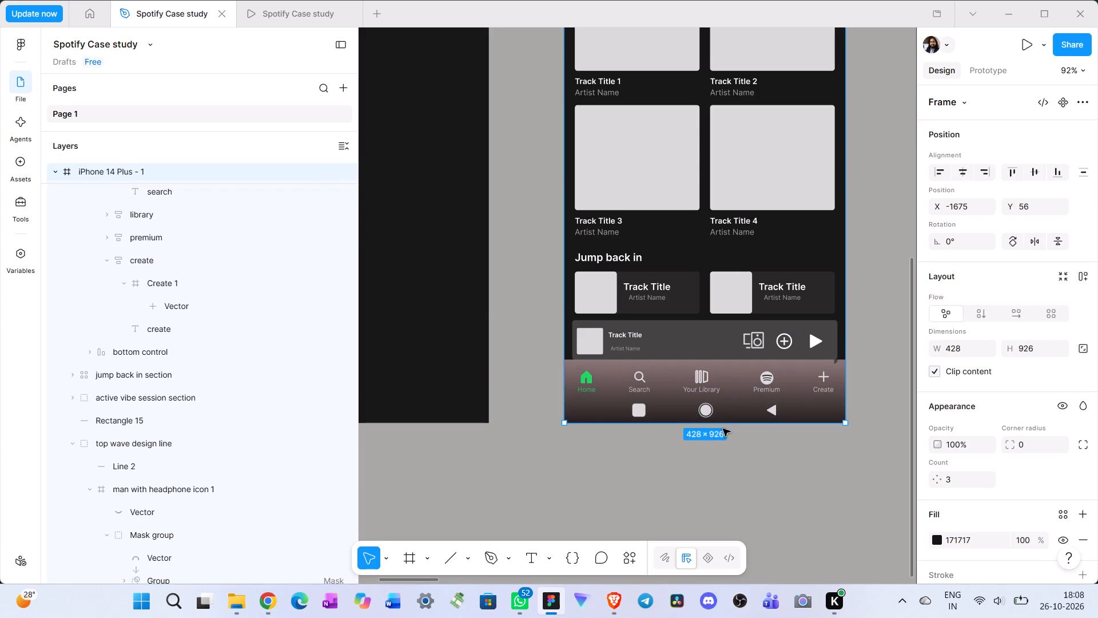
click(729, 422)
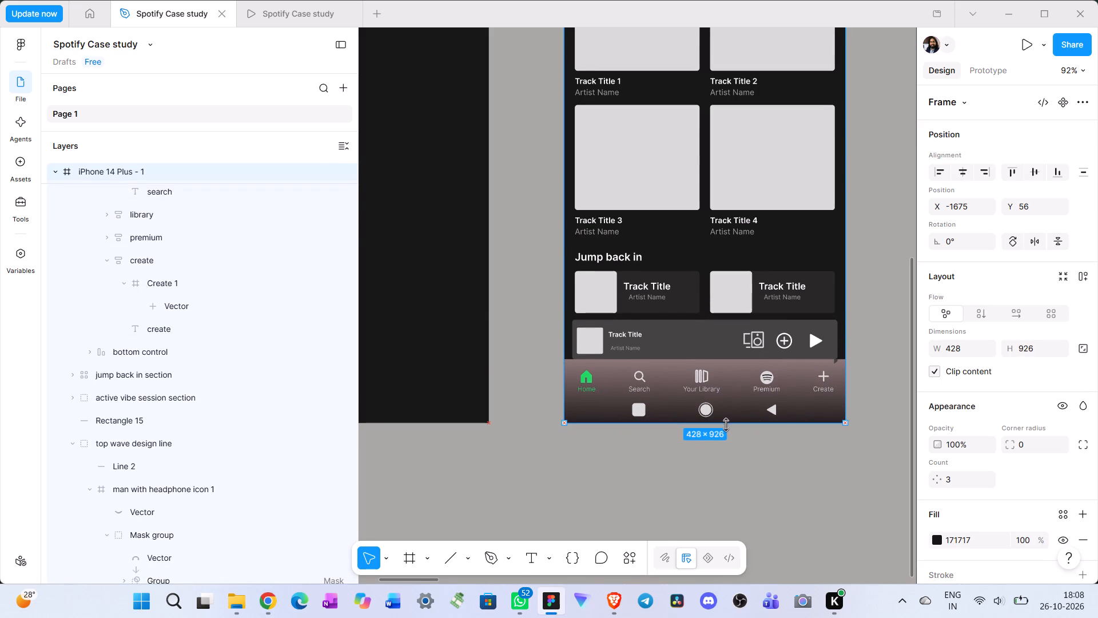
click(719, 466)
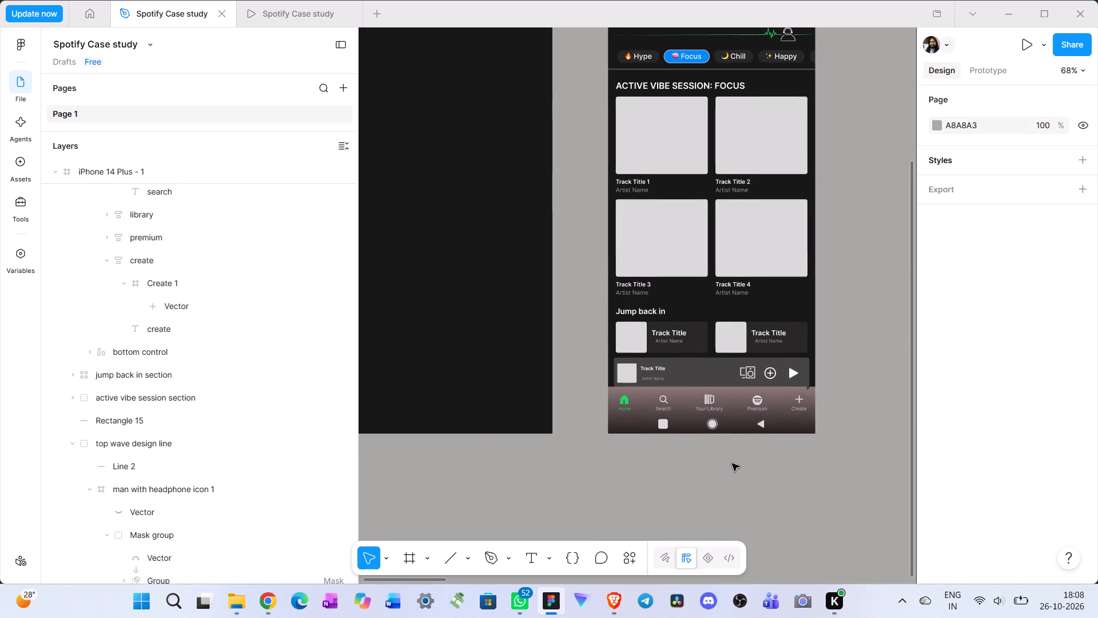